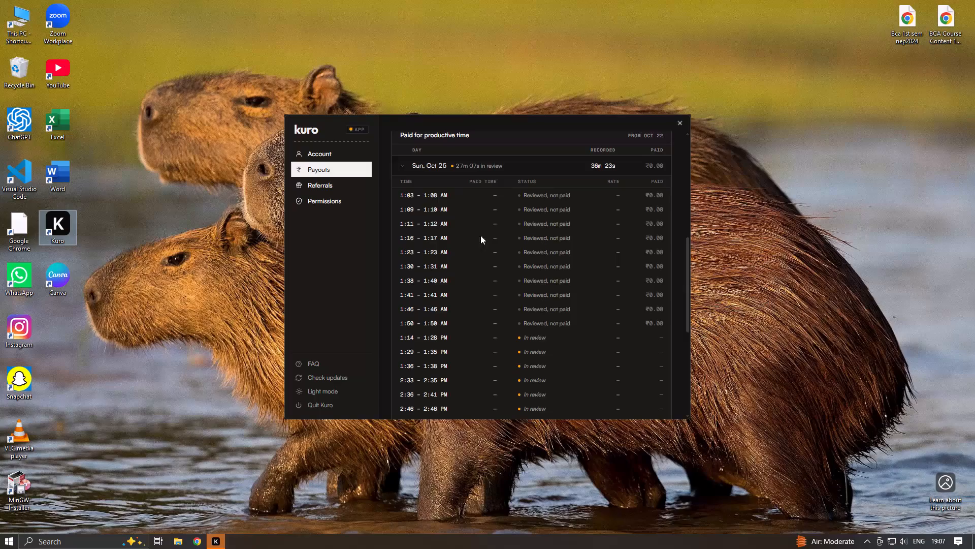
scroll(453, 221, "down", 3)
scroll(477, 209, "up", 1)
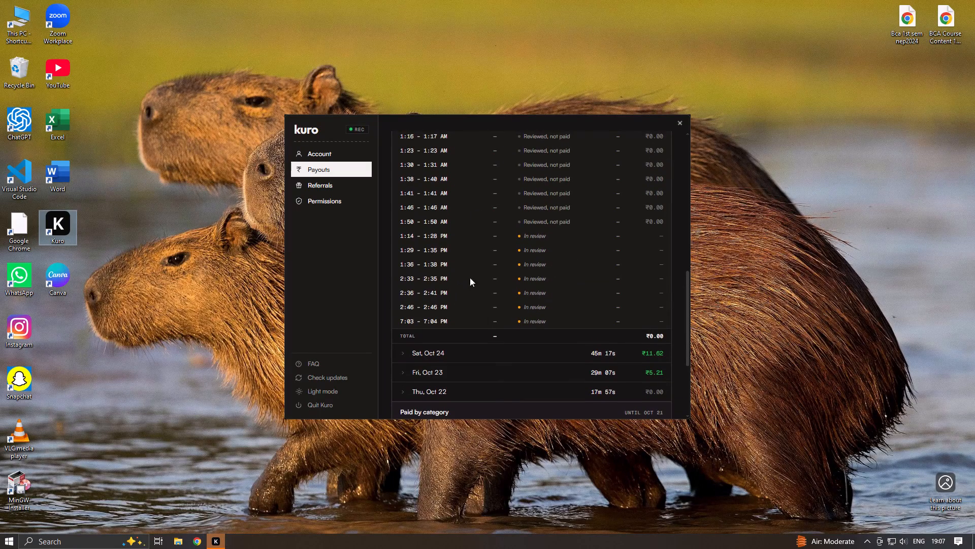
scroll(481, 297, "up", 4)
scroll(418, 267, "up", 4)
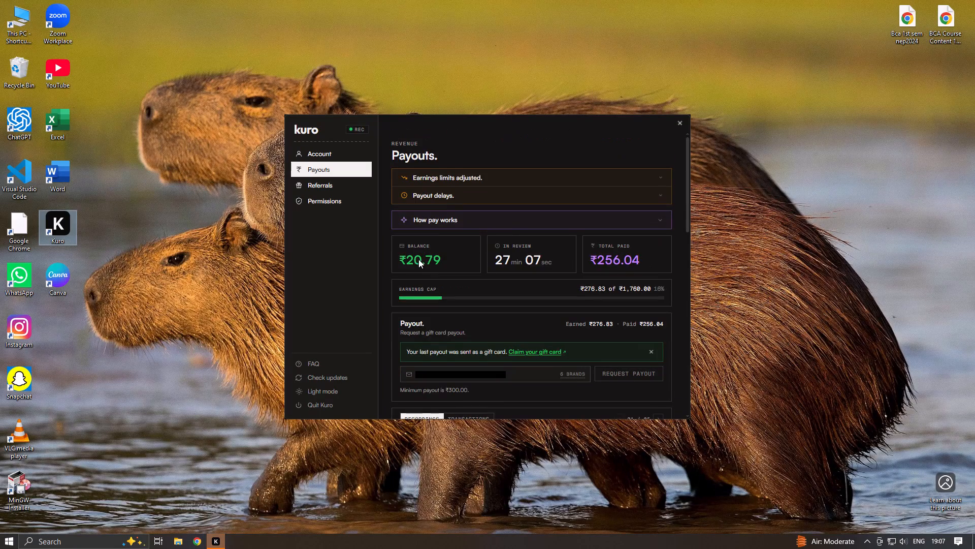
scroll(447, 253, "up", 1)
Launch the Canva app from its desktop shortcut.
left_click(59, 263)
double_click(59, 263)
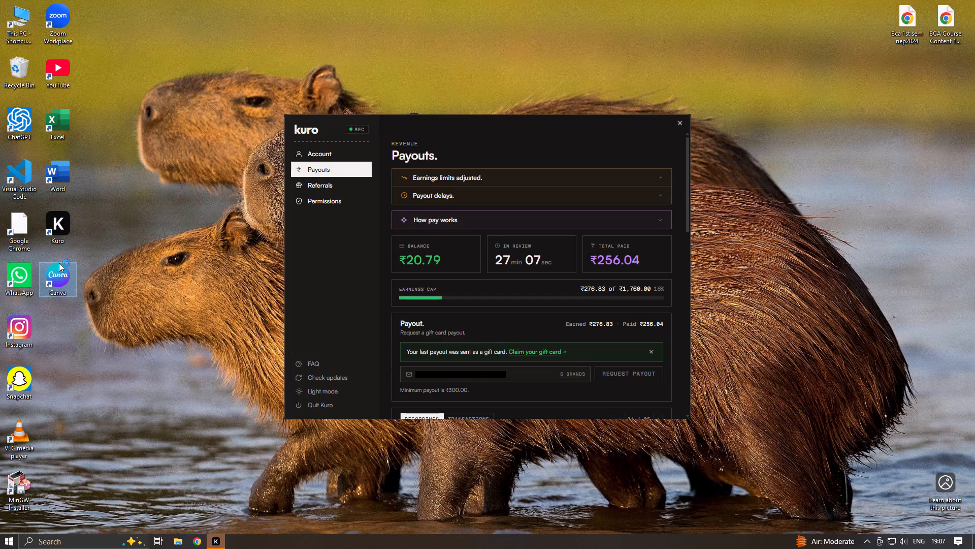
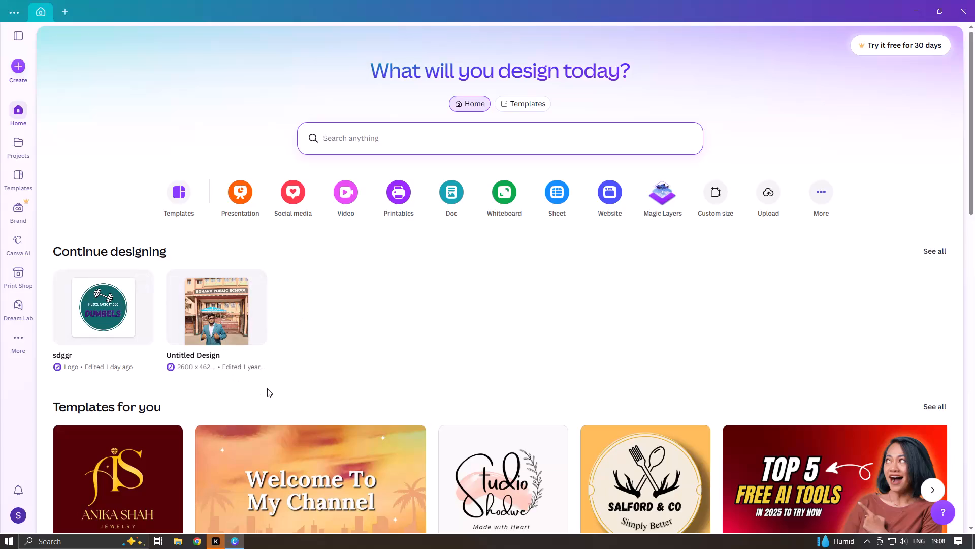
Move the recent design named "Untitled Design" to the trash.
right_click(224, 300)
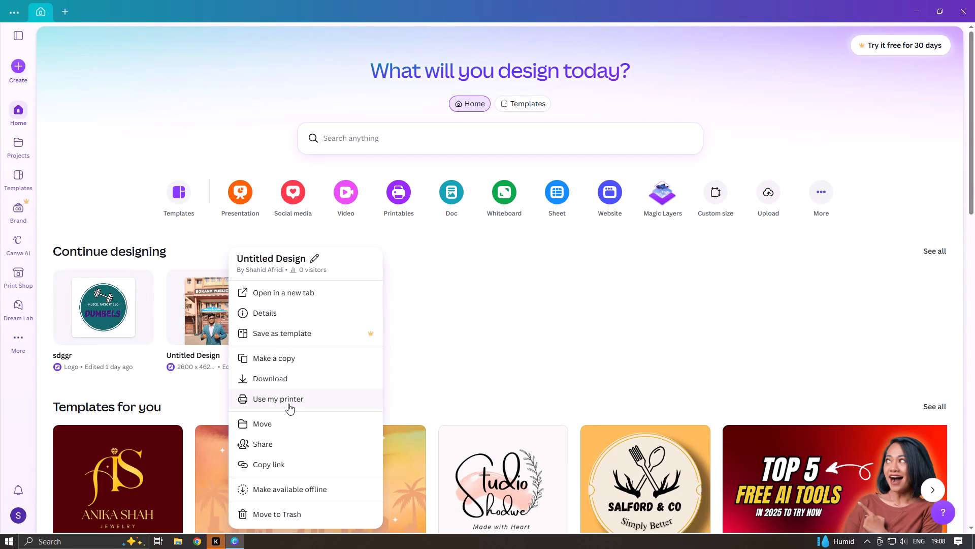
left_click(273, 515)
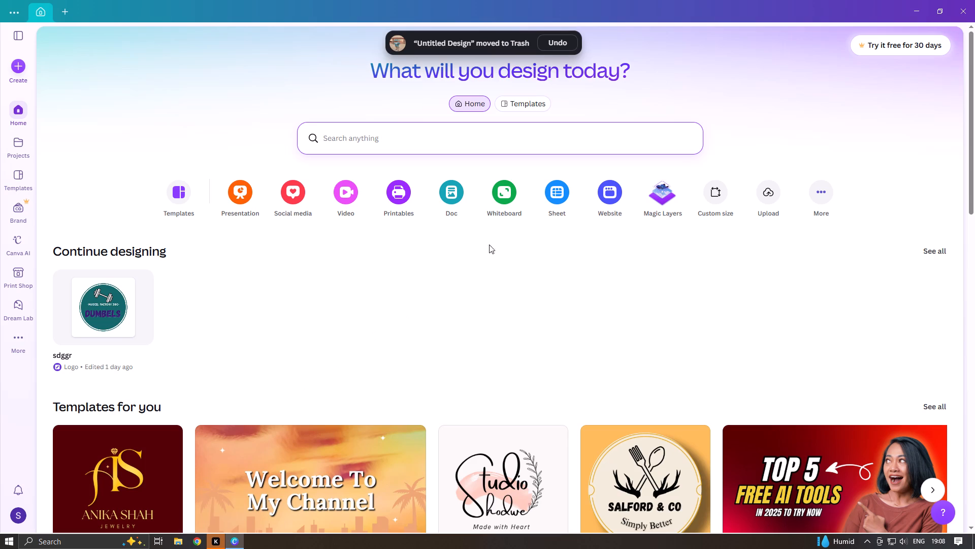
Open the "sdggr" logo design for editing.
double_click(125, 317)
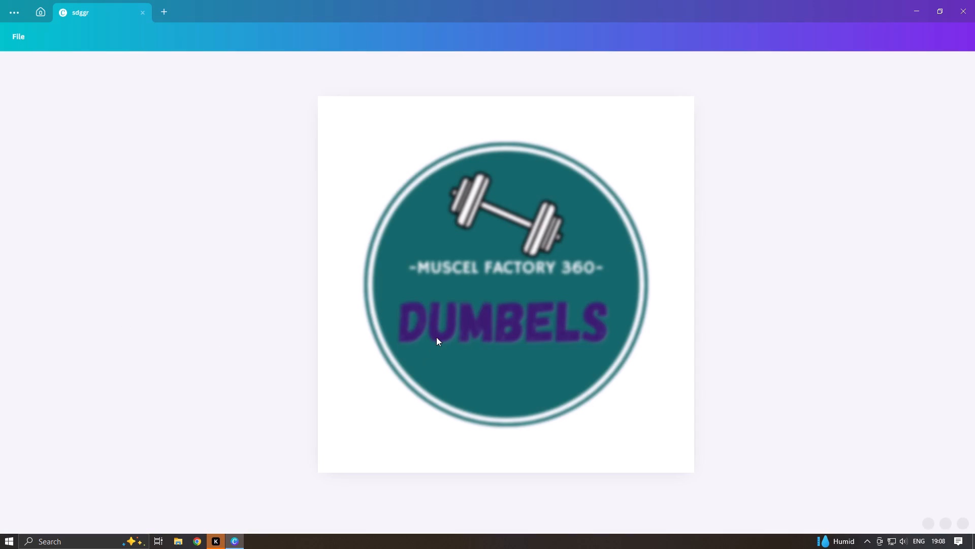
left_click(534, 326)
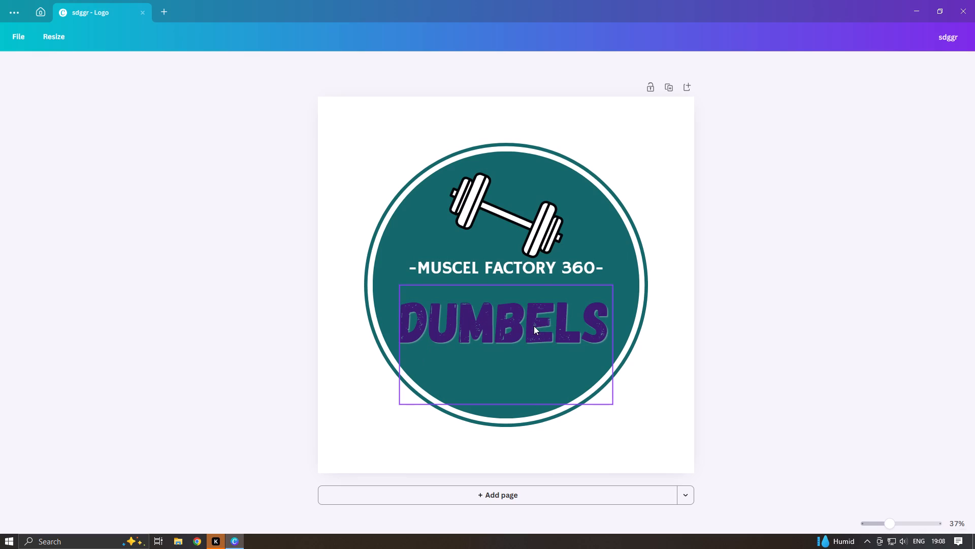
left_click(508, 323)
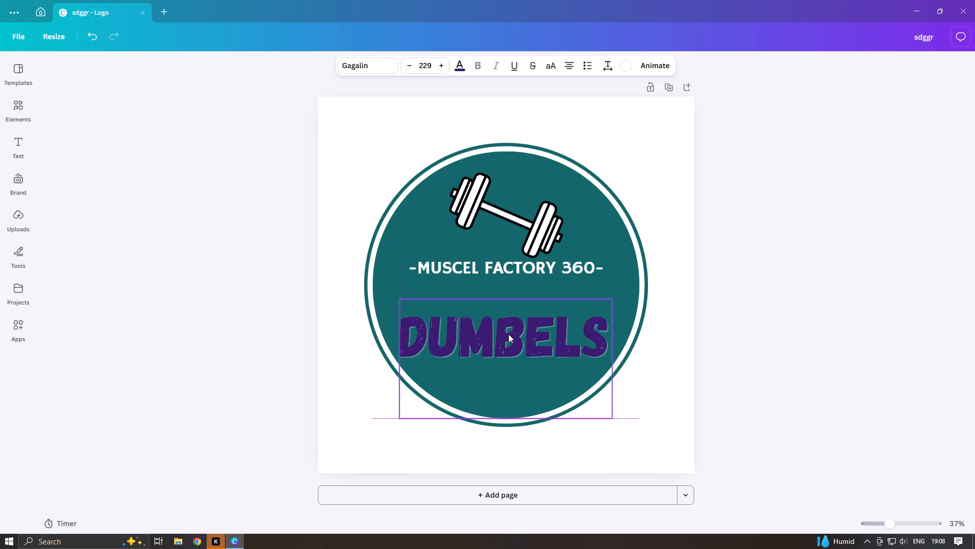
left_click(726, 257)
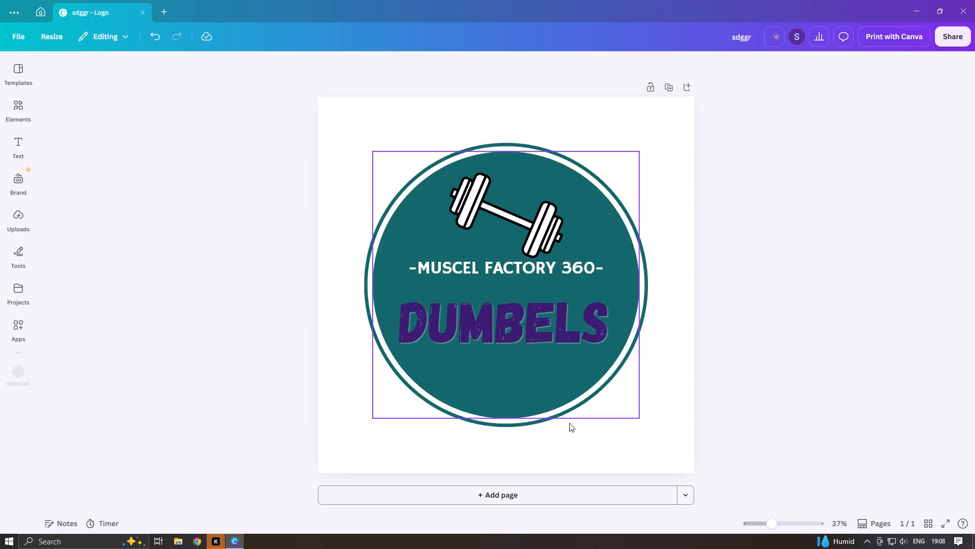
Nudge the "-MUSCEL FACTORY 360-" text slightly down and the dumbbell graphic slightly up to widen the gap between them.
left_click_drag(496, 268, 497, 273)
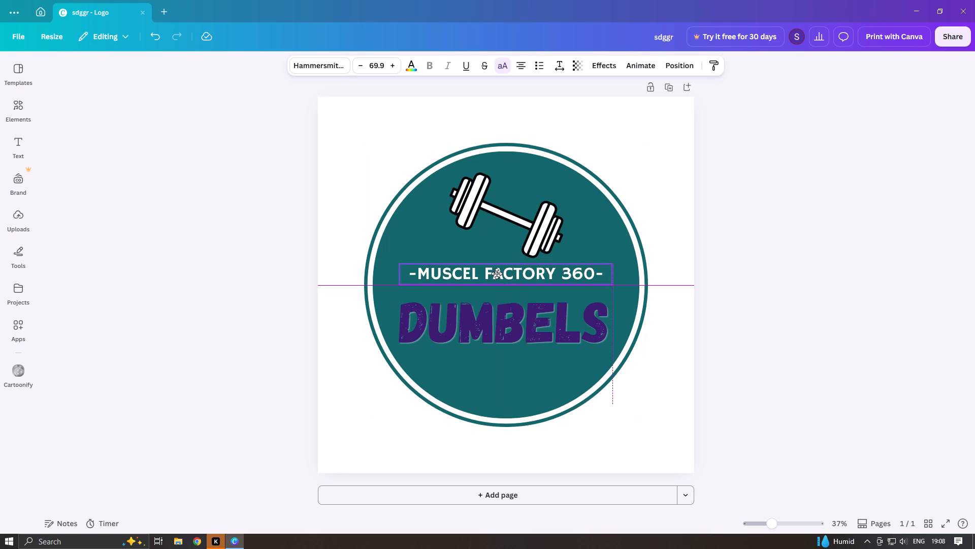
left_click_drag(497, 273, 498, 276)
left_click(501, 217)
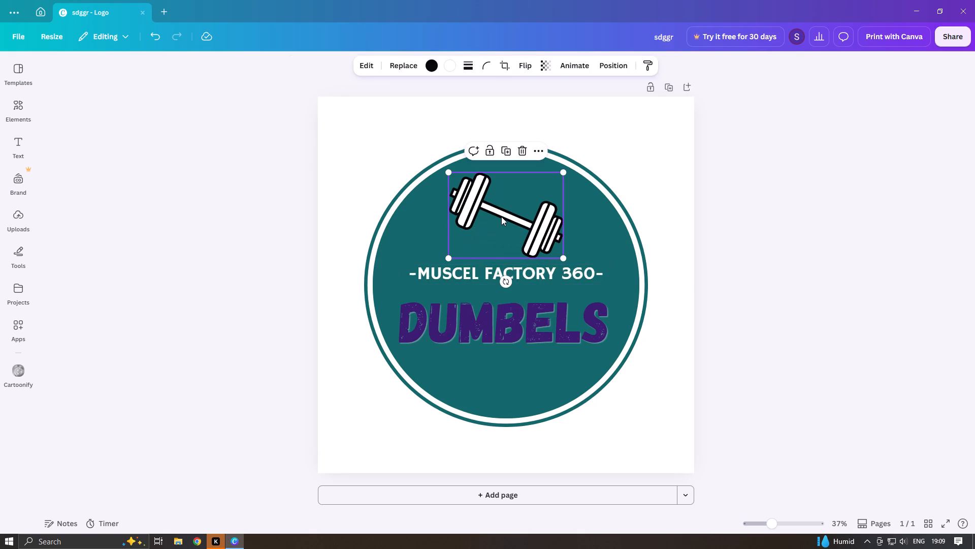
left_click_drag(501, 217, 504, 211)
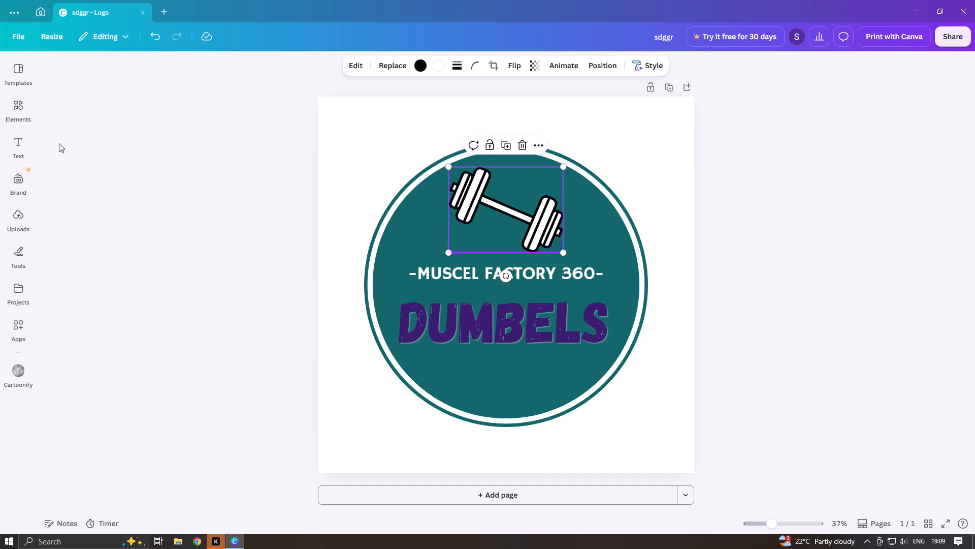
Add a new text box to the logo and replace its placeholder text with "section".
left_click(18, 145)
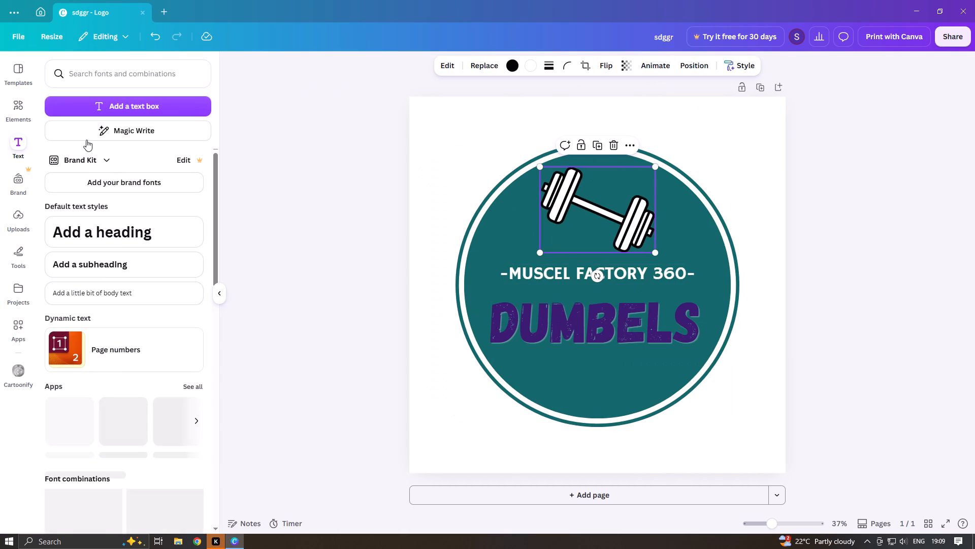
left_click(128, 107)
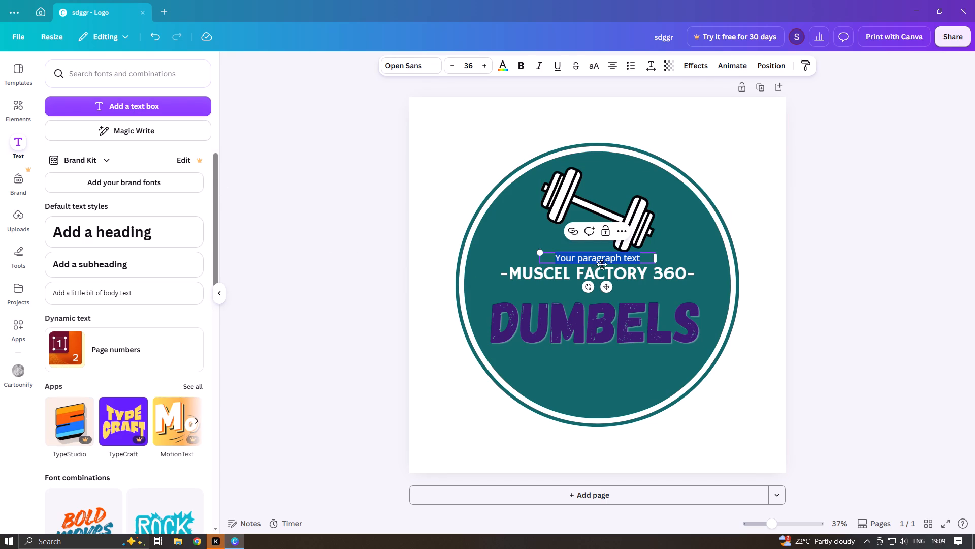
double_click(639, 257)
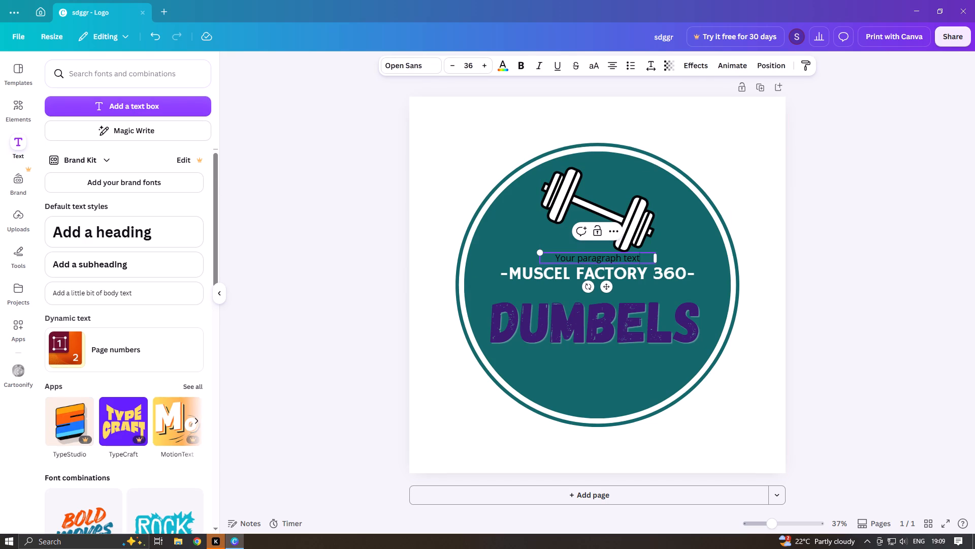
double_click(641, 257)
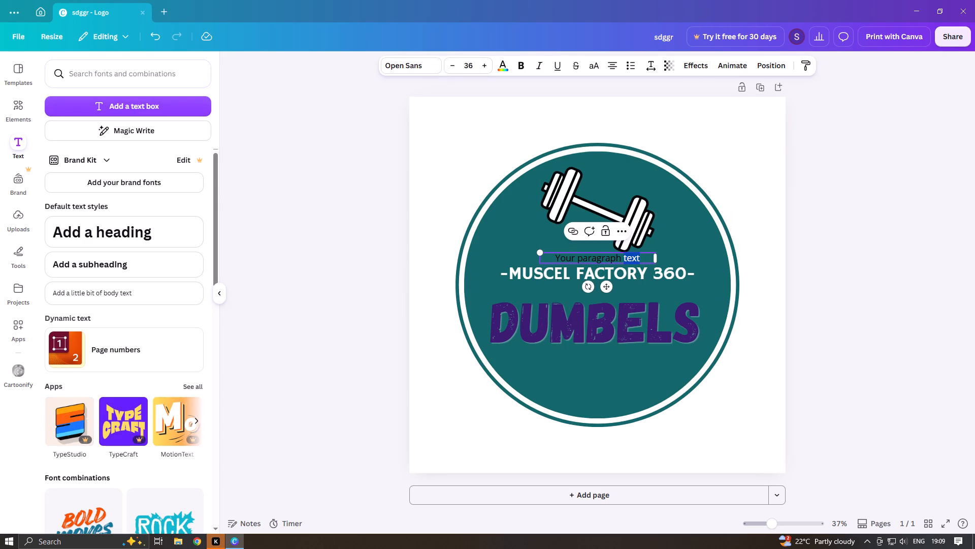
left_click(643, 260)
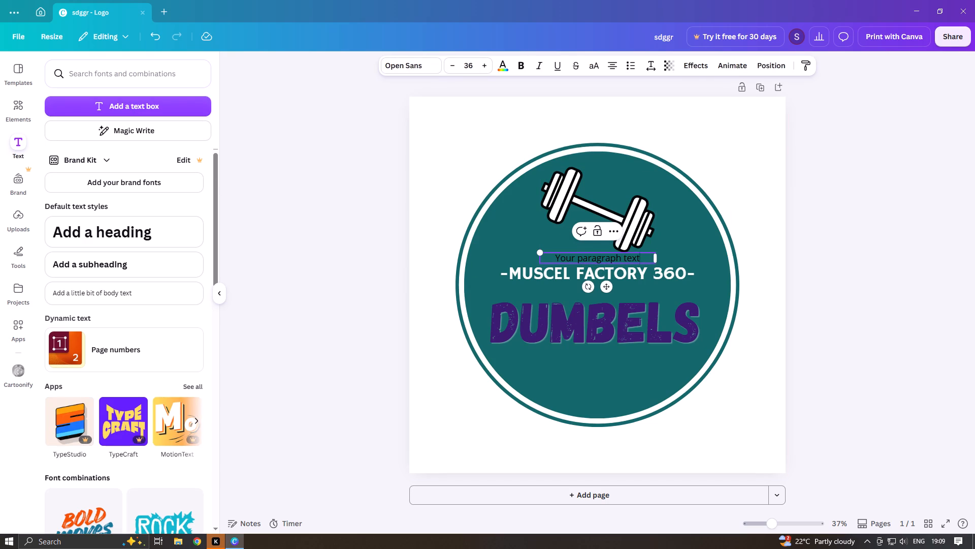
key("BackSpace")
key("BackSpace")
key("BackSpace")
key("BackSpace")
key("BackSpace")
key("BackSpace")
key("BackSpace")
key("BackSpace")
key("BackSpace")
key("BackSpace")
key("BackSpace")
key("BackSpace")
key("BackSpace")
key("BackSpace")
key("BackSpace")
key("BackSpace")
key("BackSpace")
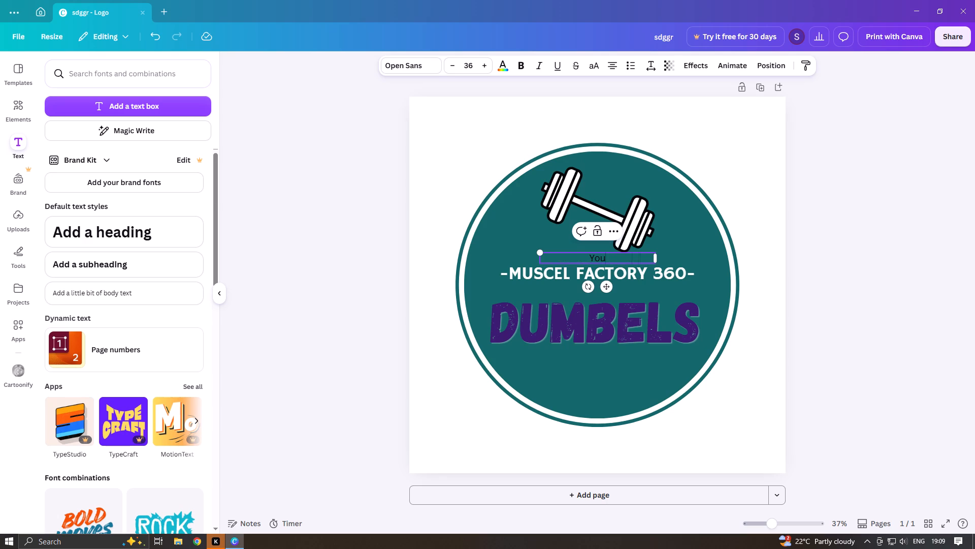
key("BackSpace")
key("BackSpace")
type("se")
key("BackSpace")
key("BackSpace")
type("se")
type("ctio")
key("n")
Change the font of the new "section" text to Gagalin.
left_click(425, 66)
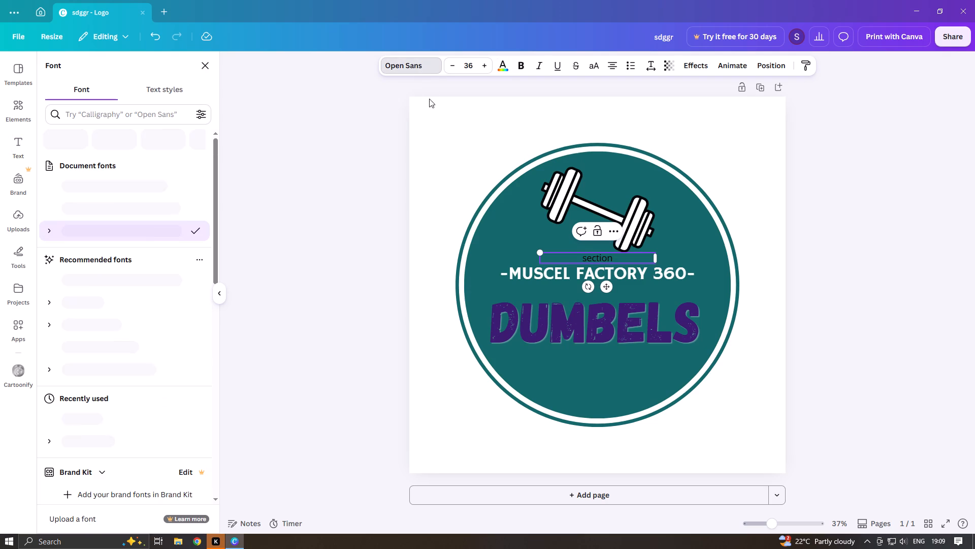
left_click(136, 186)
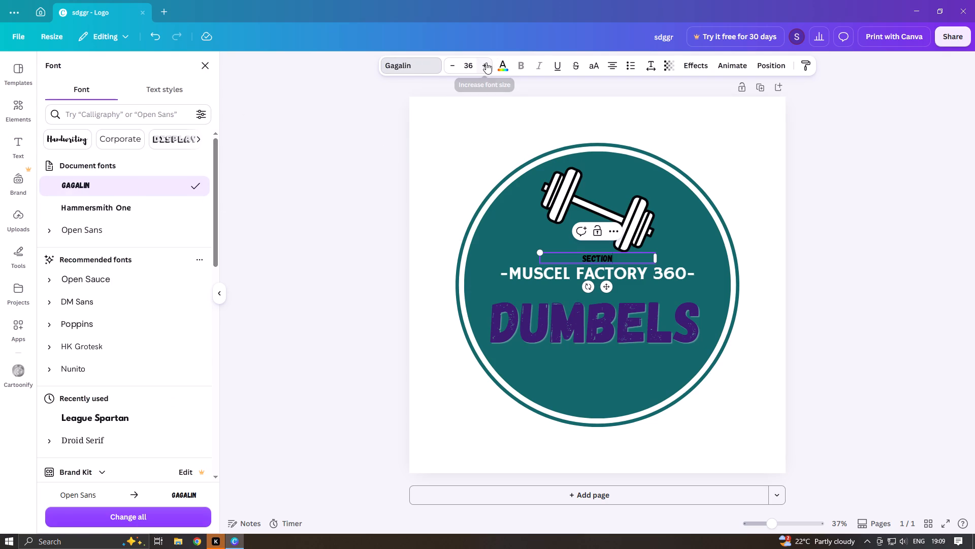
Color the whole "section" text dark purple #3b1b72, matching the "DUMBELS" text.
left_click(499, 65)
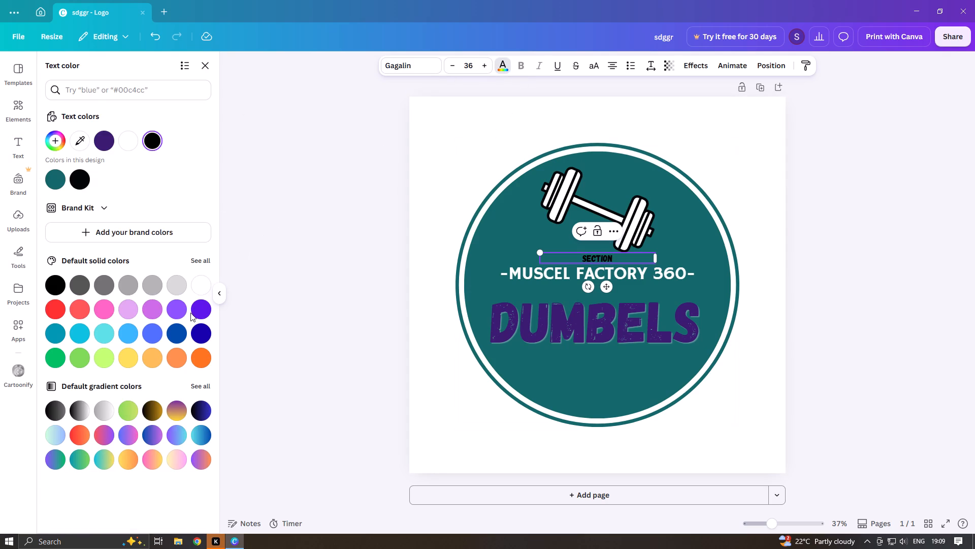
left_click(204, 311)
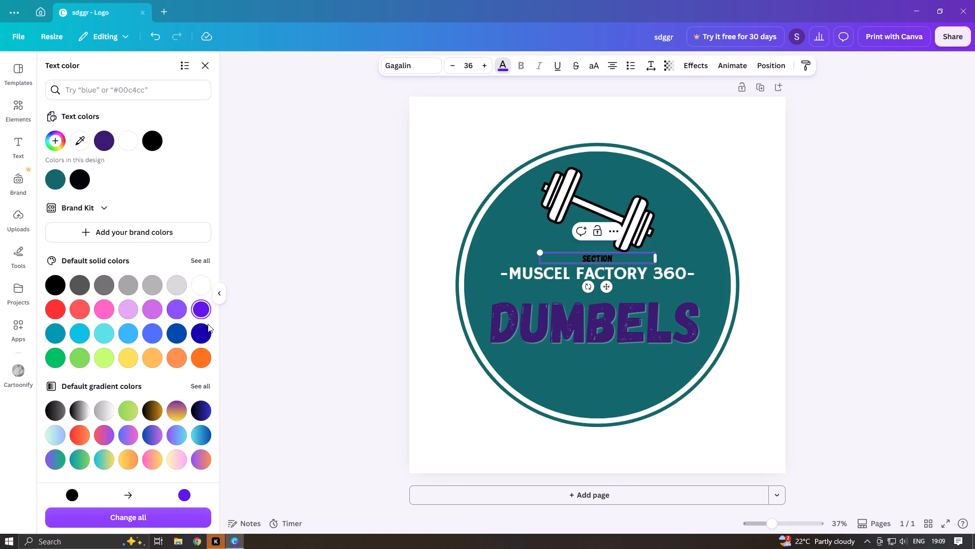
left_click(106, 143)
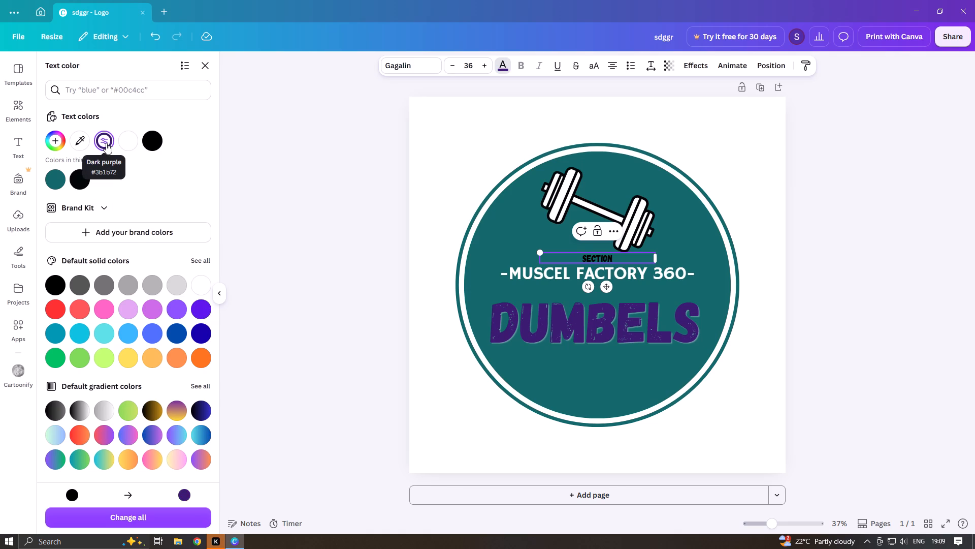
left_click(106, 143)
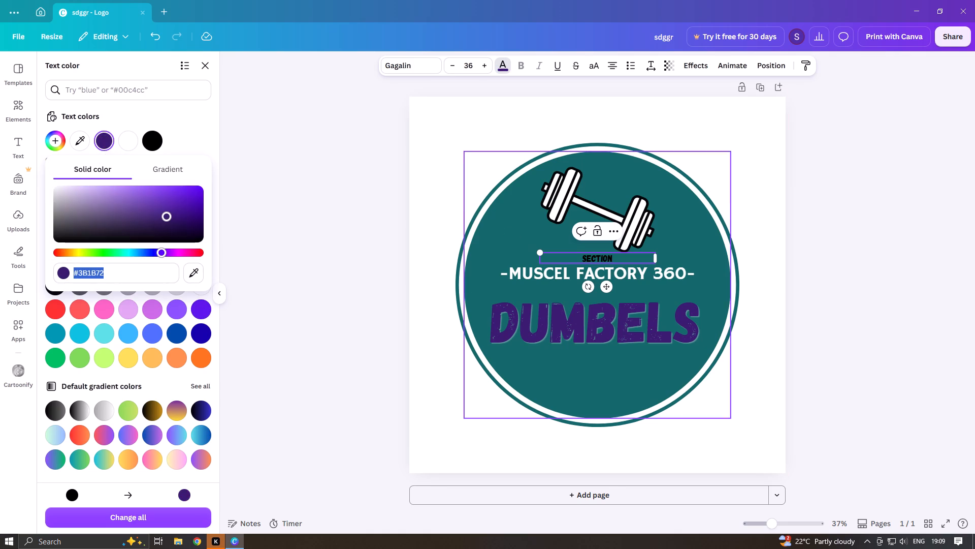
left_click_drag(578, 255, 609, 256)
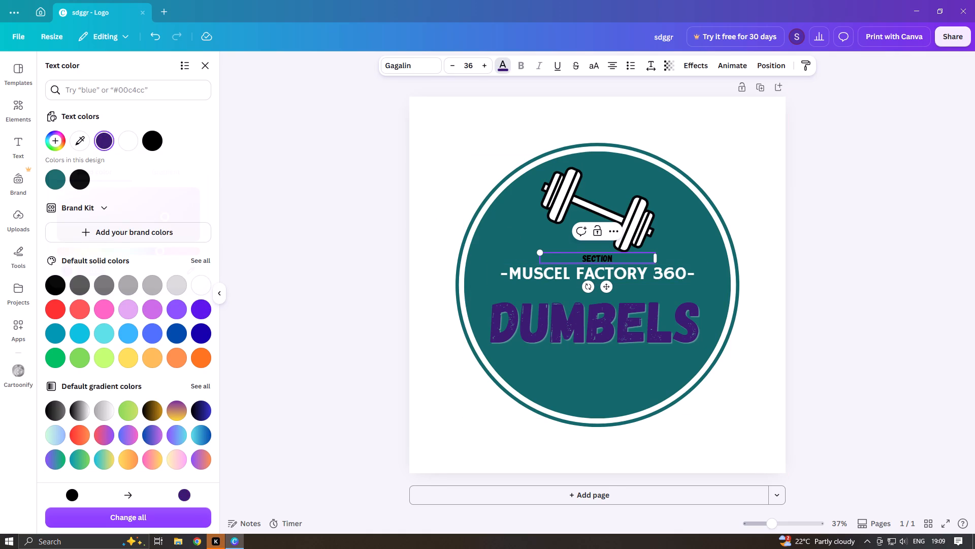
left_click_drag(579, 256, 614, 257)
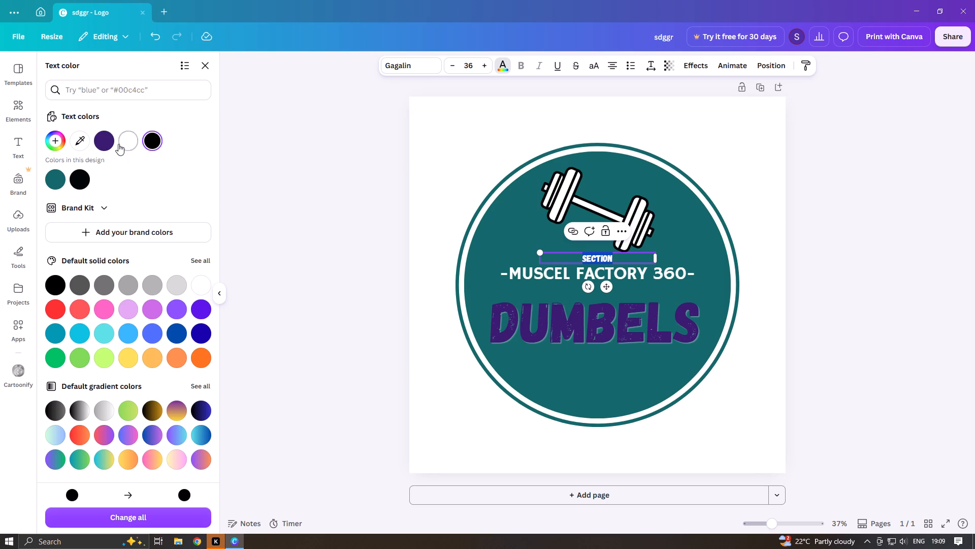
left_click(111, 142)
left_click(281, 155)
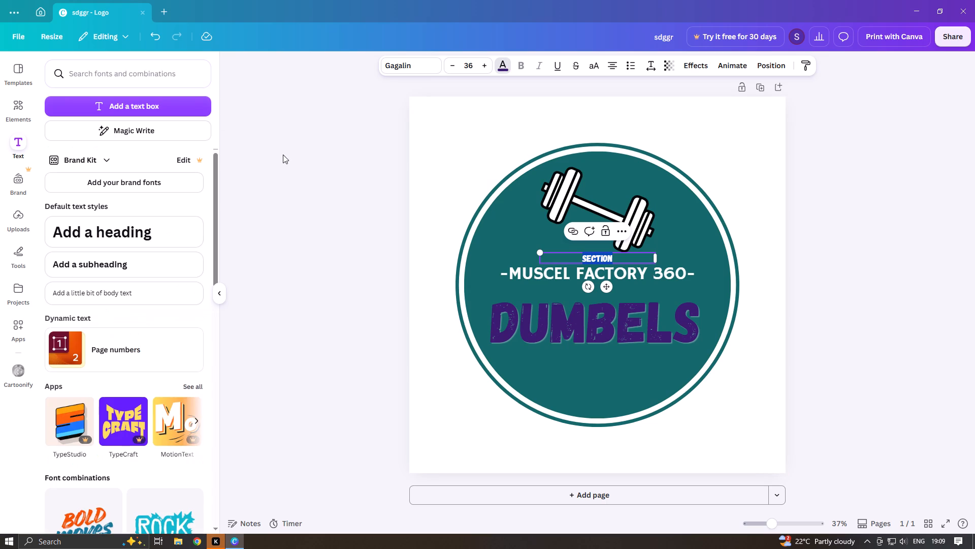
left_click(356, 242)
Move the "section" text box to just below the "DUMBELS" text inside the teal circle.
double_click(561, 258)
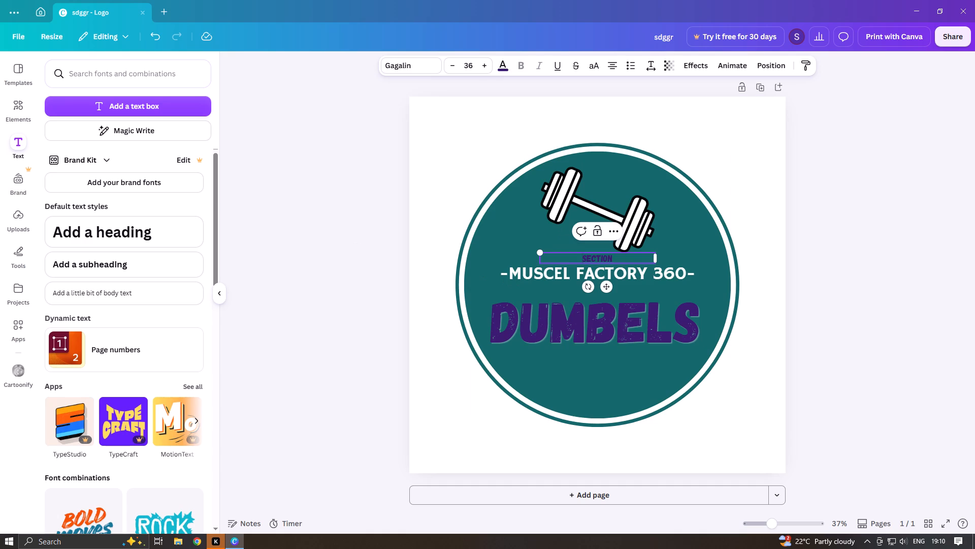
left_click(561, 258)
left_click(481, 245)
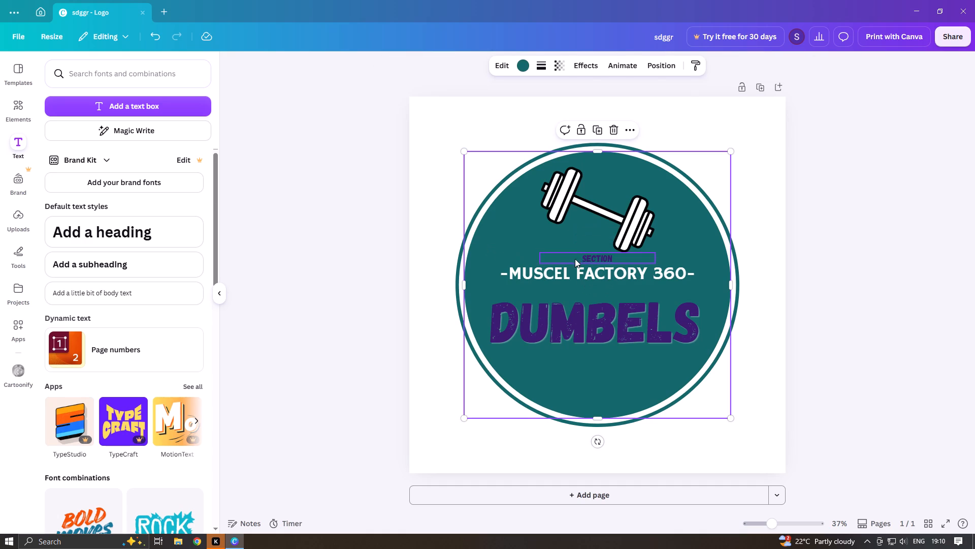
left_click_drag(578, 258, 582, 358)
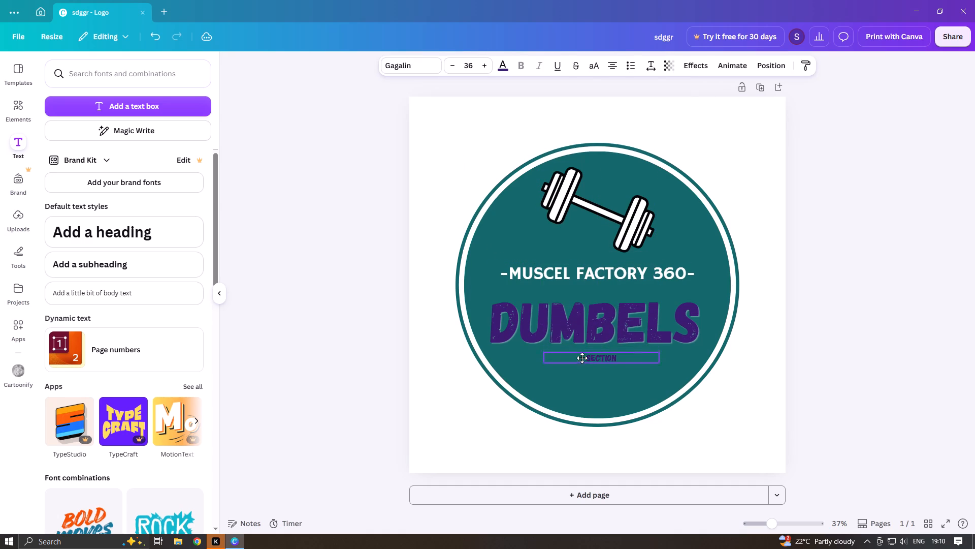
left_click_drag(582, 358, 582, 358)
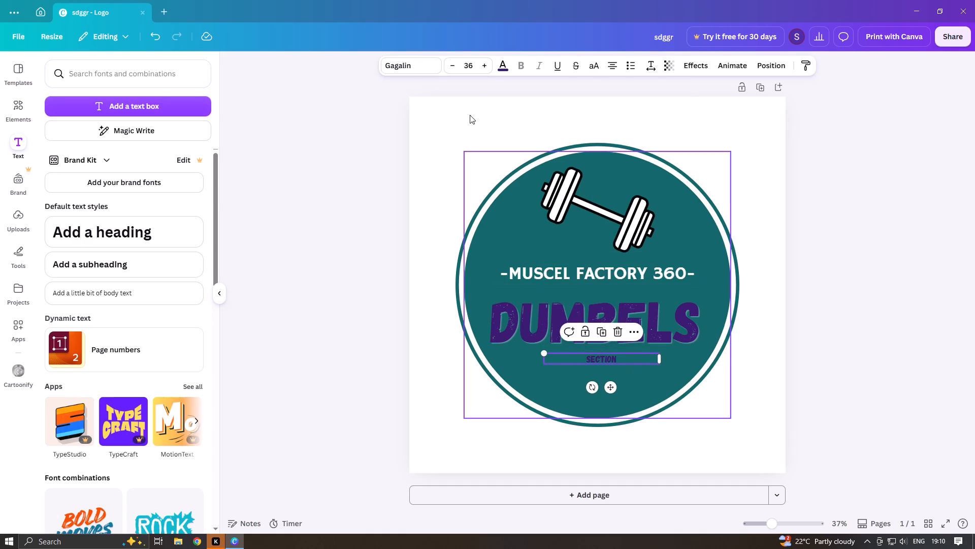
Increase the font size of the "section" text to 130.
triple_click(484, 69)
triple_click(484, 69)
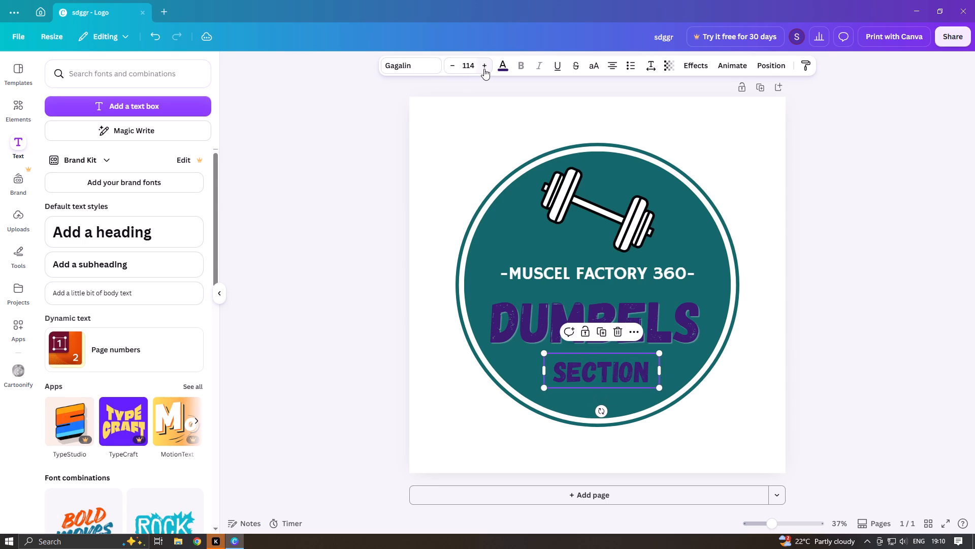
left_click(484, 69)
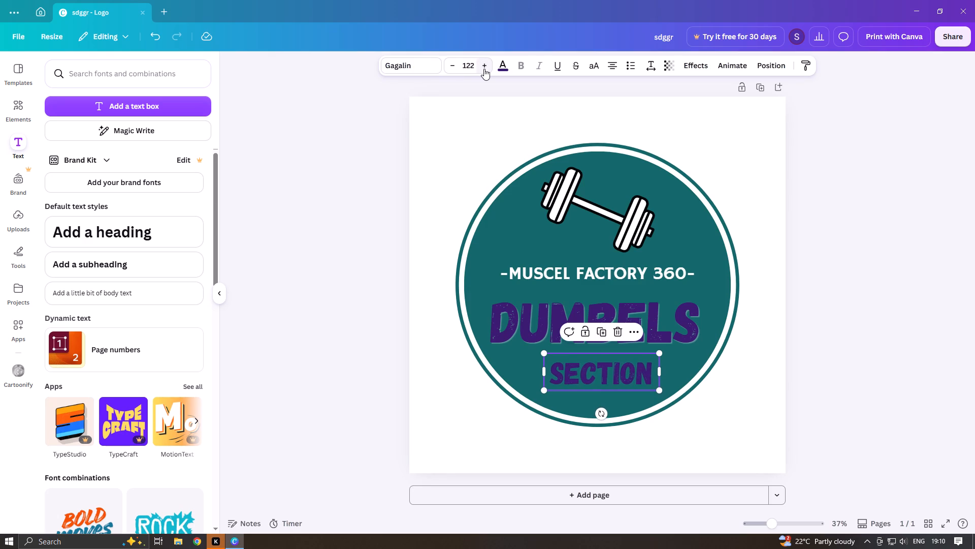
triple_click(449, 68)
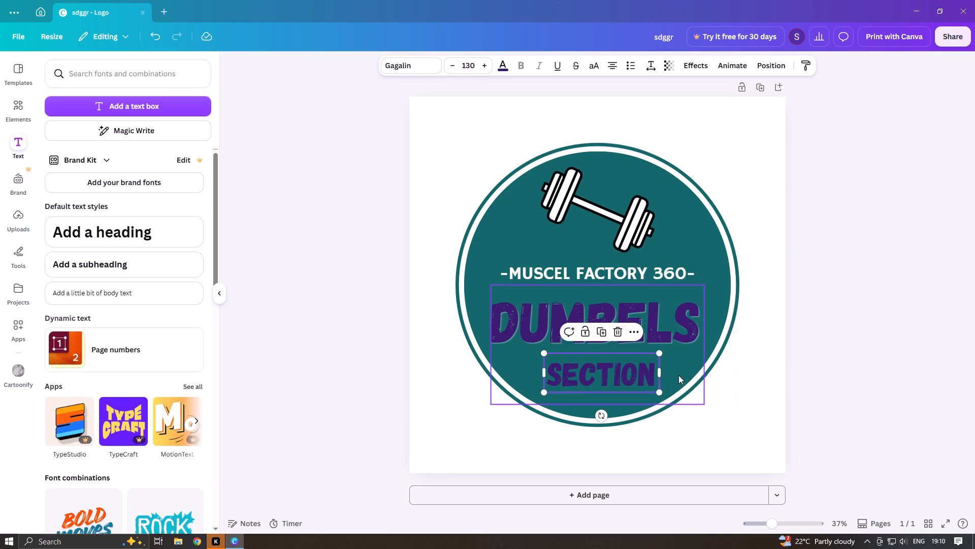
left_click(873, 296)
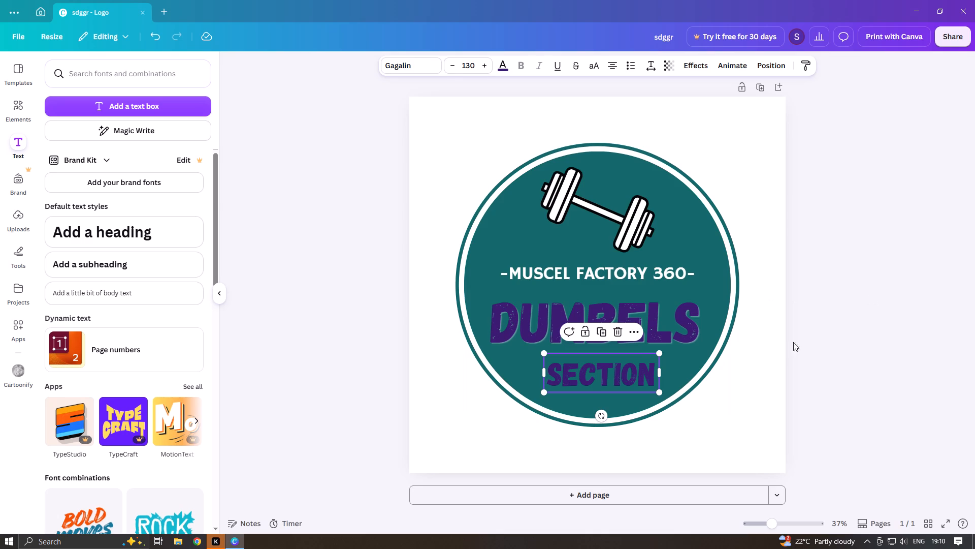
Center the "section" text horizontally beneath "DUMBELS" inside the teal circle.
double_click(587, 375)
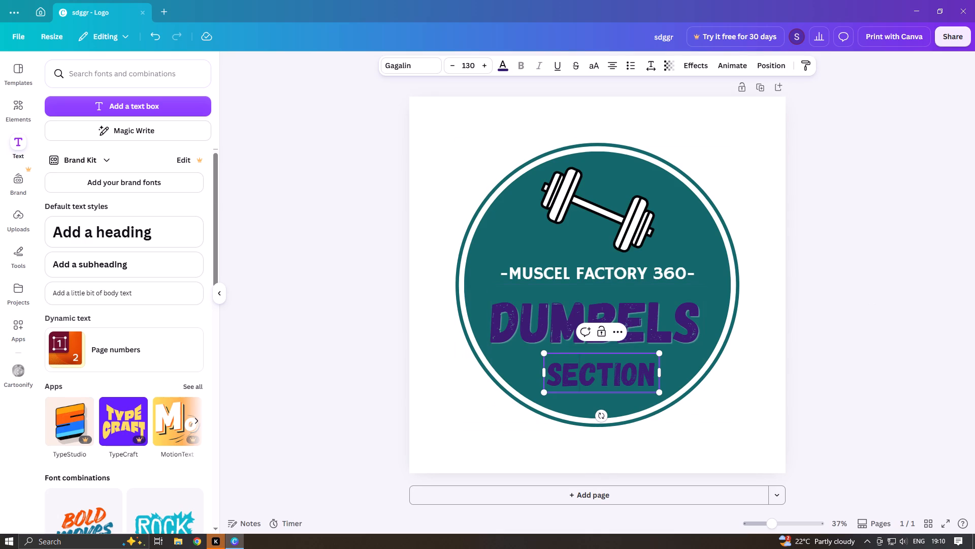
left_click(974, 384)
left_click(614, 378)
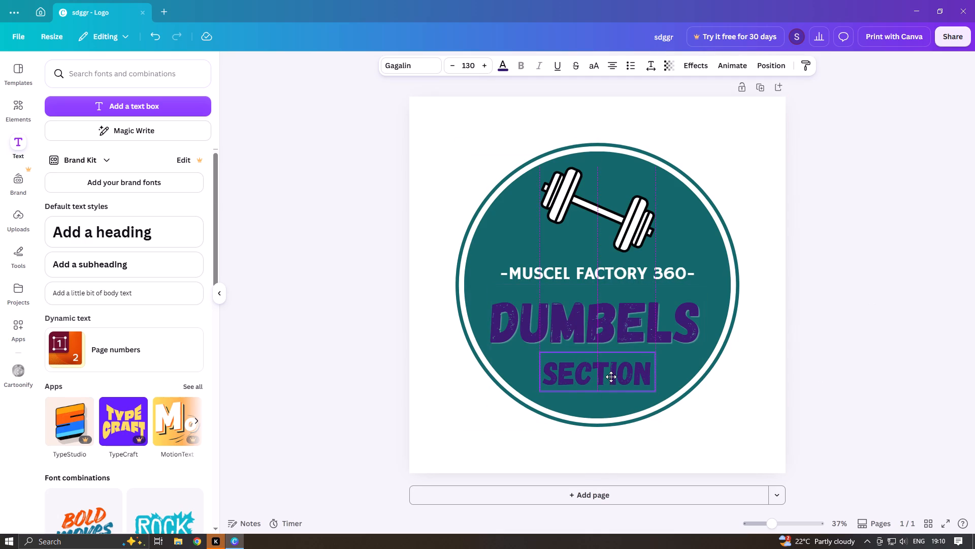
Add a hyphen before and after "section" and widen its text box so "-section-" fits on one line.
left_click(619, 374)
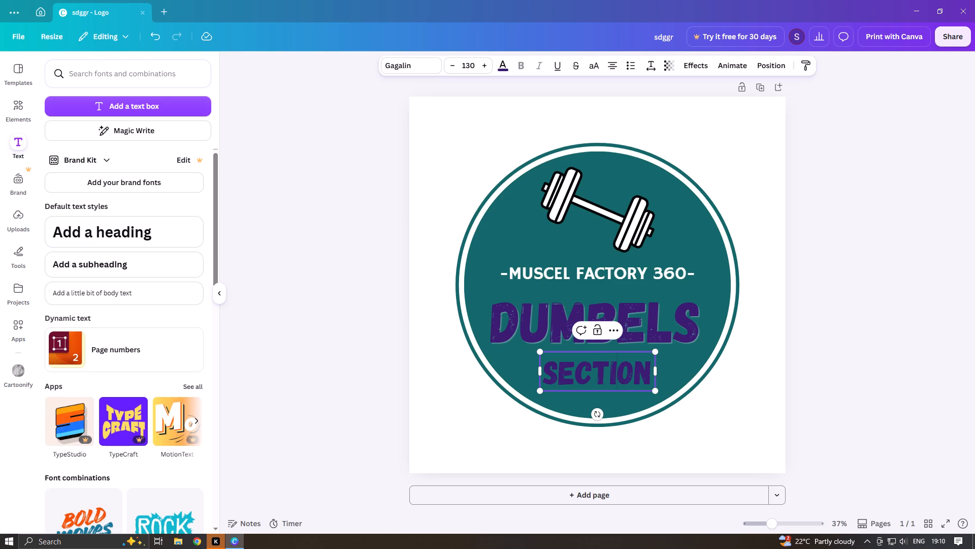
left_click(648, 373)
key("minus")
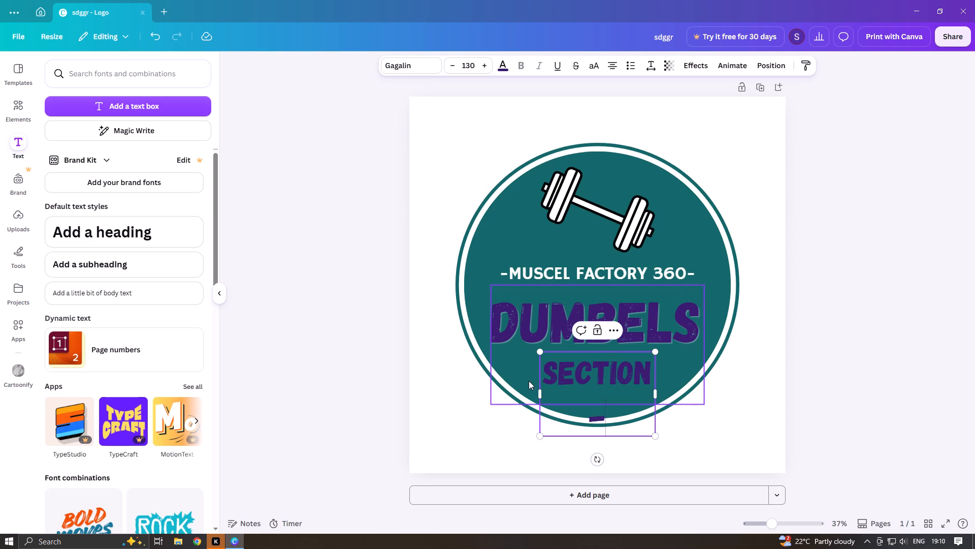
left_click(542, 375)
key("minus")
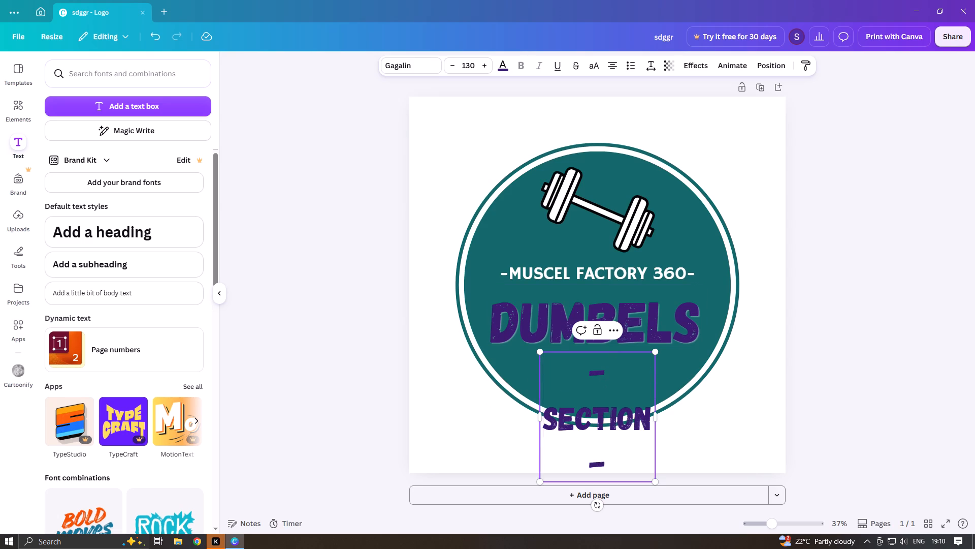
left_click_drag(655, 417, 661, 417)
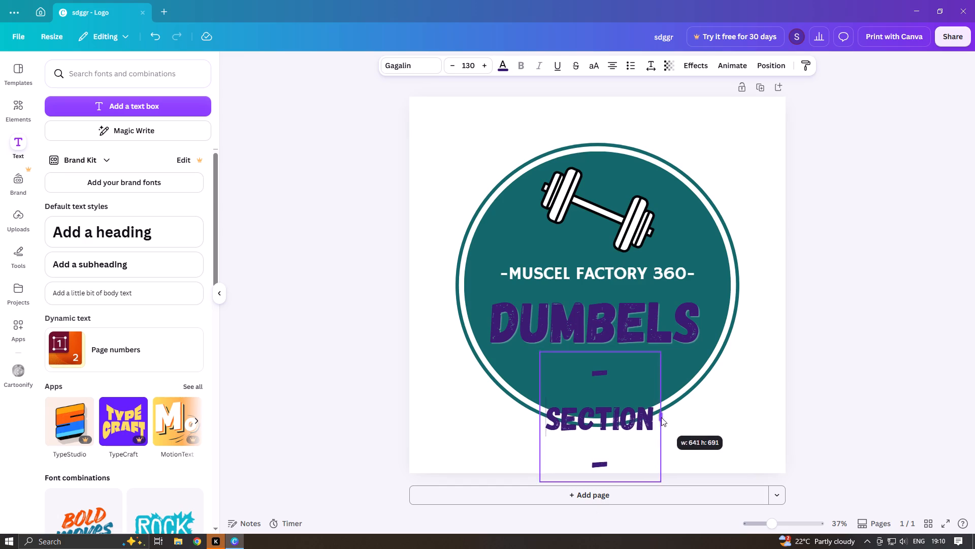
left_click_drag(661, 417, 688, 418)
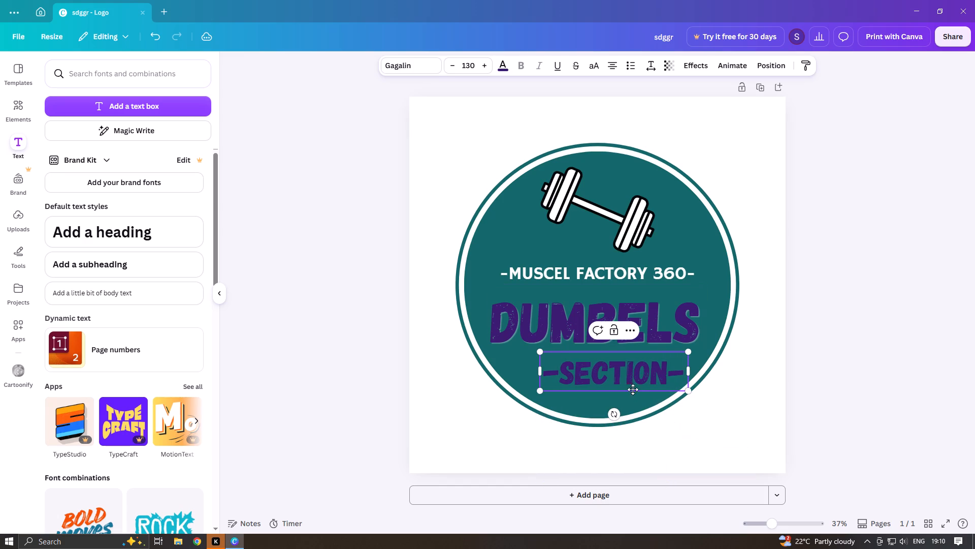
Move the "-section-" text so it is centered on the page, just below "DUMBELS".
left_click_drag(613, 377, 596, 375)
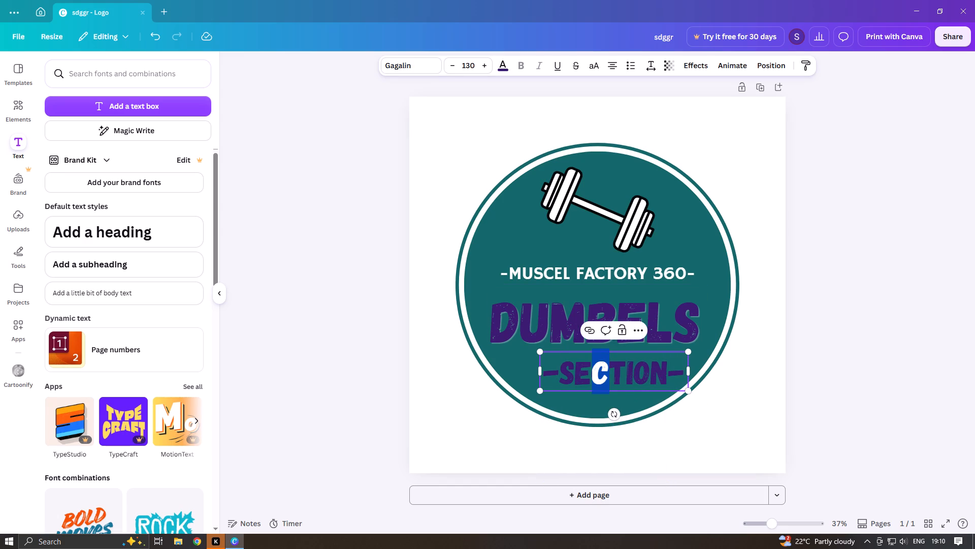
left_click(849, 393)
double_click(640, 365)
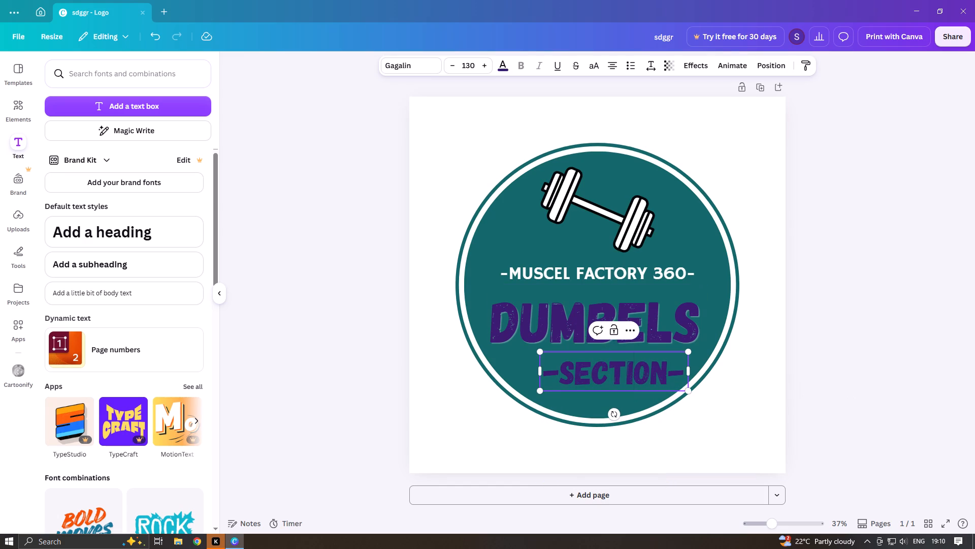
left_click(873, 374)
left_click_drag(631, 377, 596, 378)
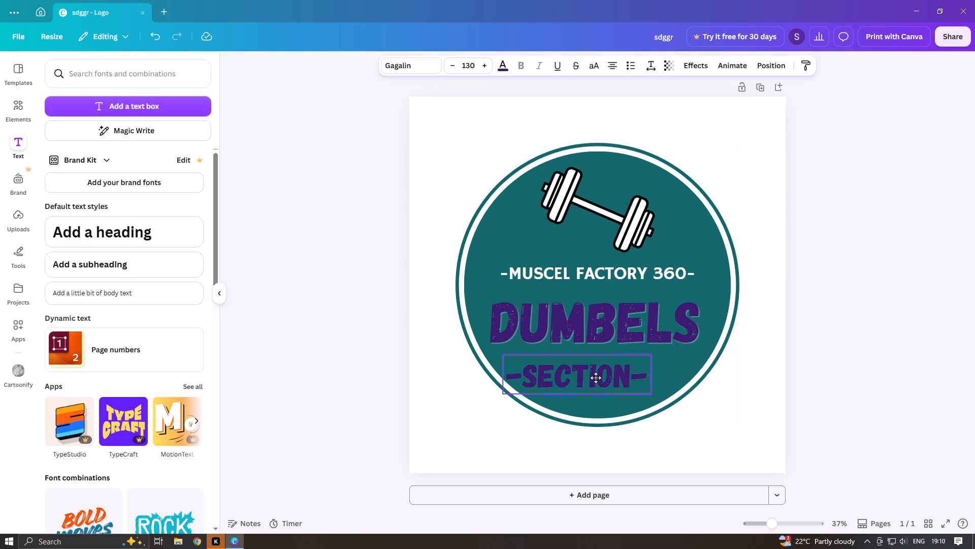
left_click_drag(596, 378, 613, 374)
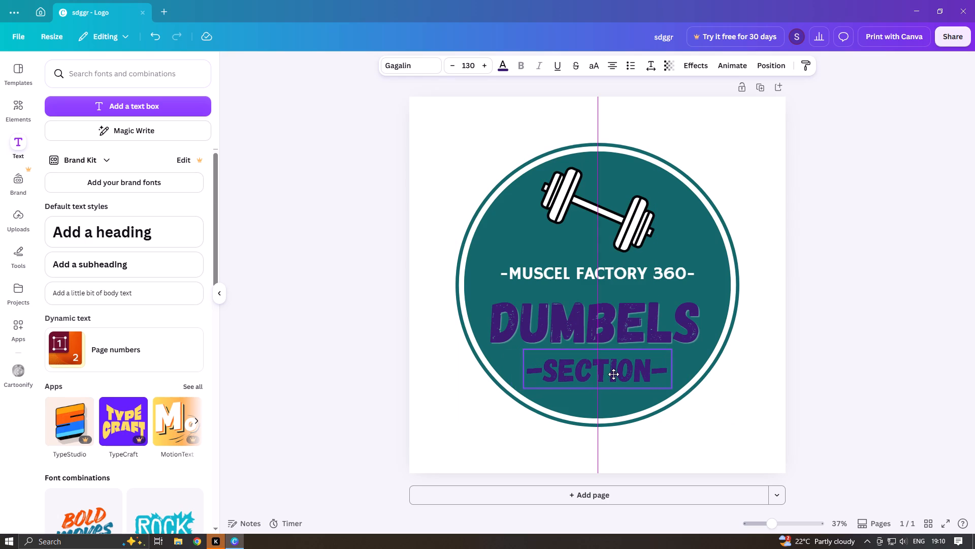
left_click_drag(613, 374, 613, 373)
left_click(839, 354)
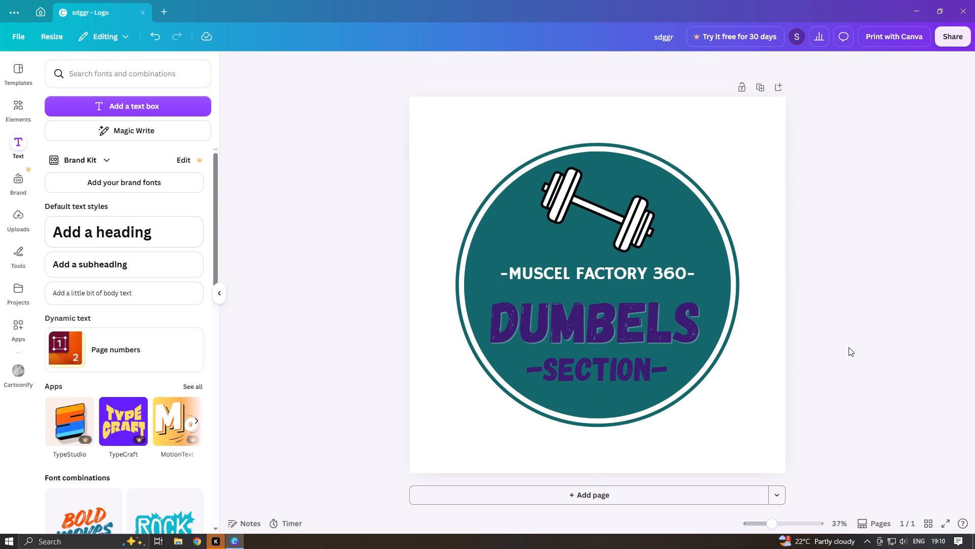
Change the color of the whole "DUMBELS" text to the white already used in the design.
double_click(591, 318)
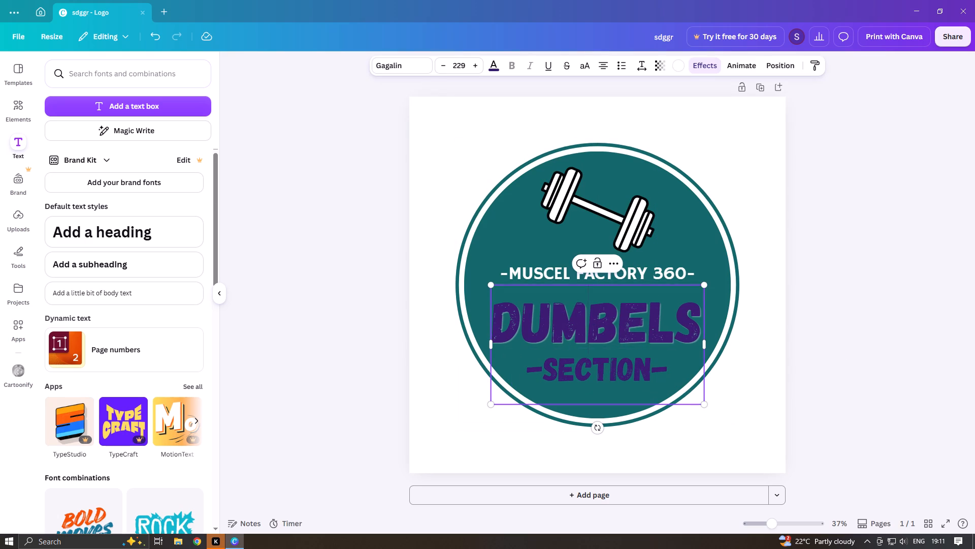
left_click_drag(502, 313, 704, 384)
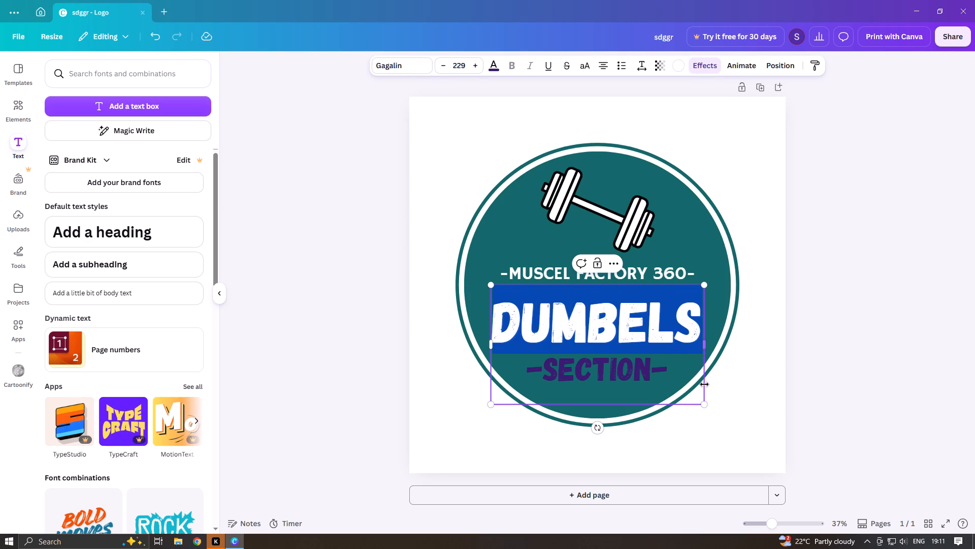
left_click_drag(704, 384, 708, 396)
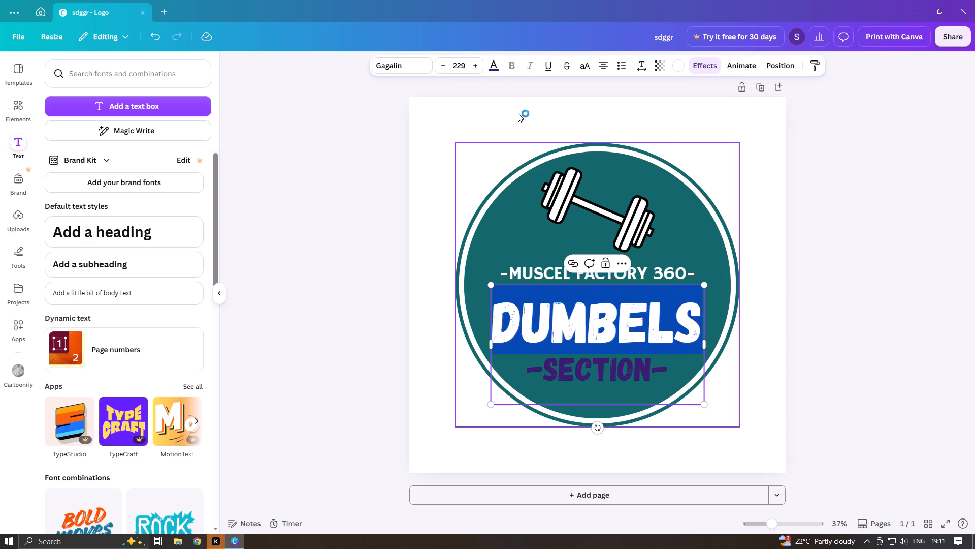
left_click(495, 66)
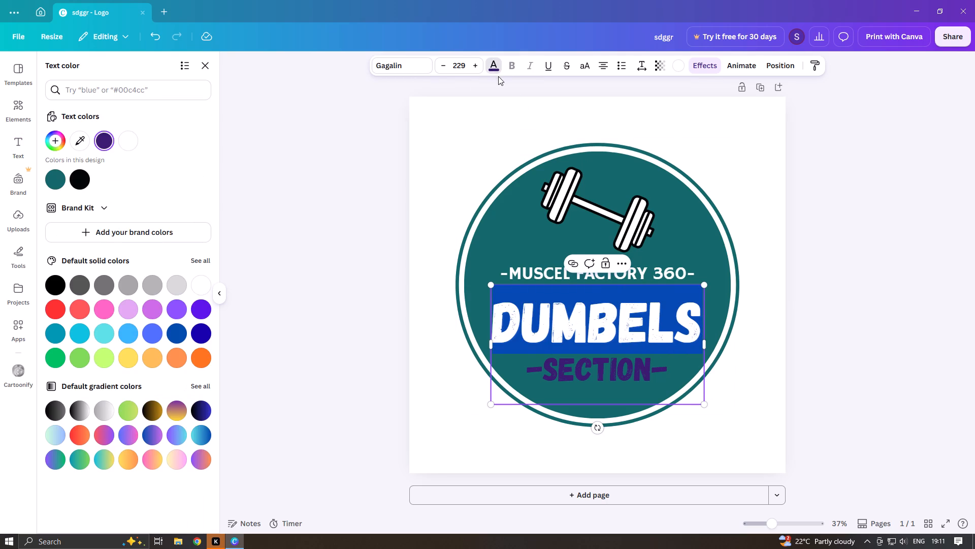
left_click(497, 67)
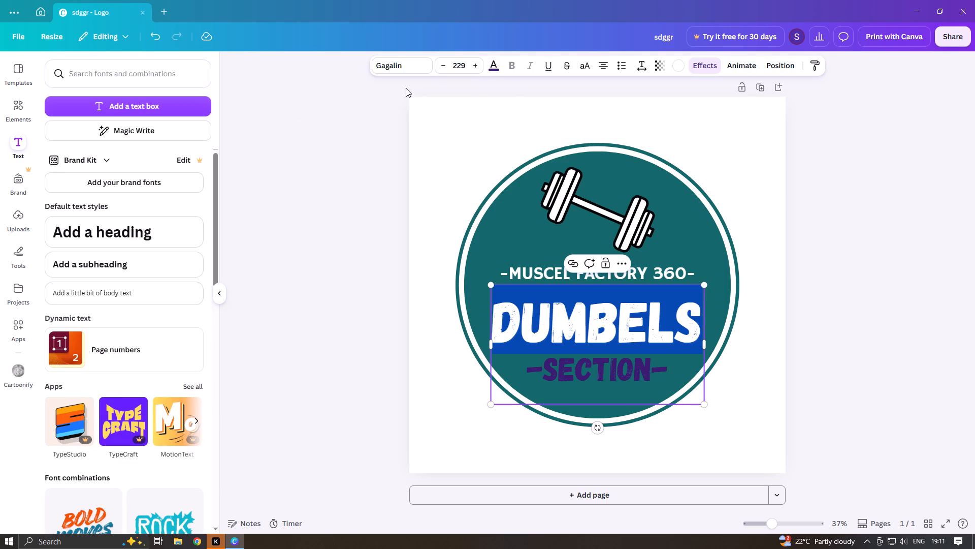
left_click(492, 65)
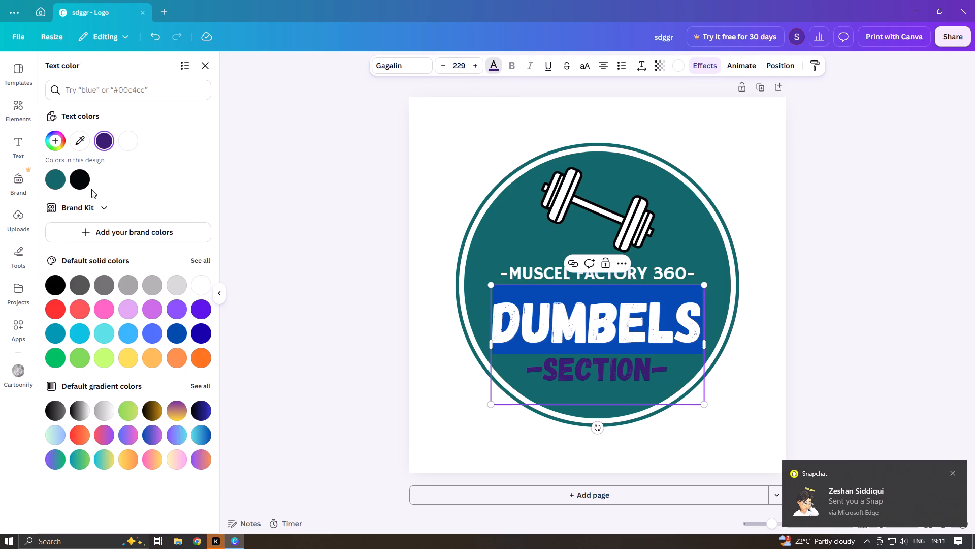
left_click(130, 142)
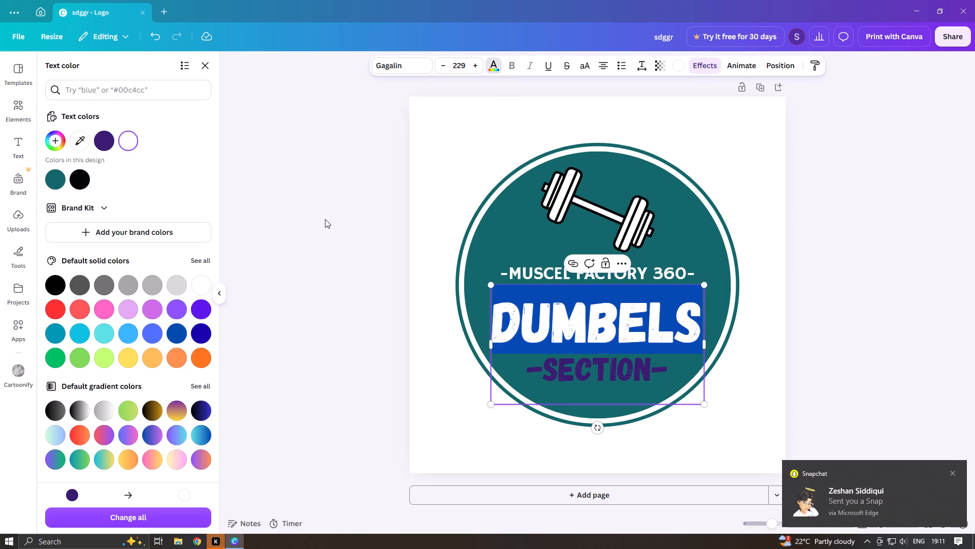
Color the whole "-section-" text white to match the "DUMBELS" text.
left_click_drag(525, 367, 615, 369)
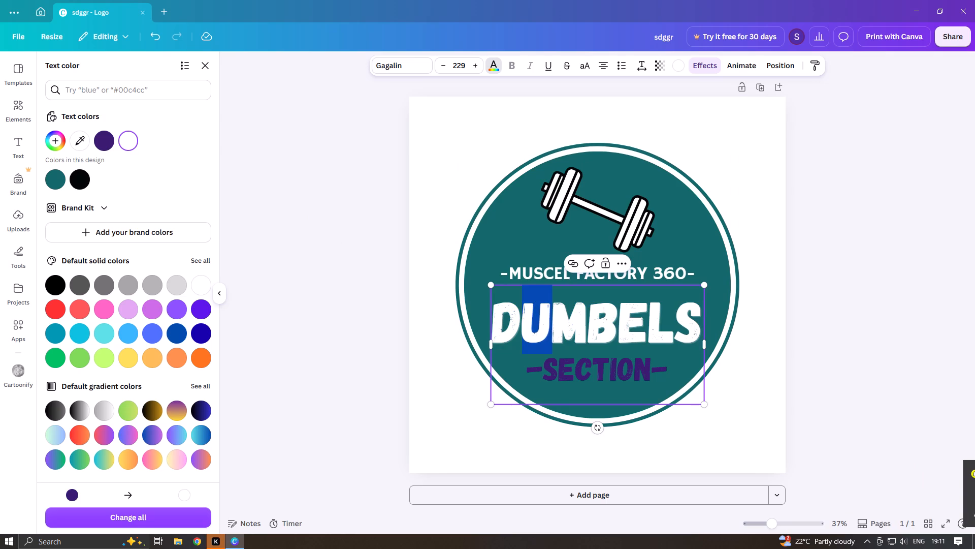
left_click(542, 372)
left_click(441, 385)
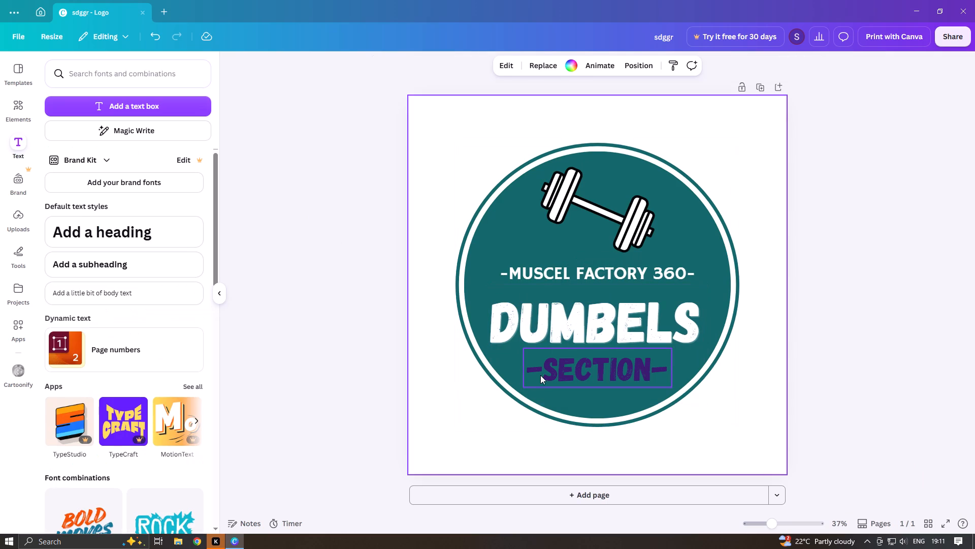
left_click(530, 367)
left_click(530, 367)
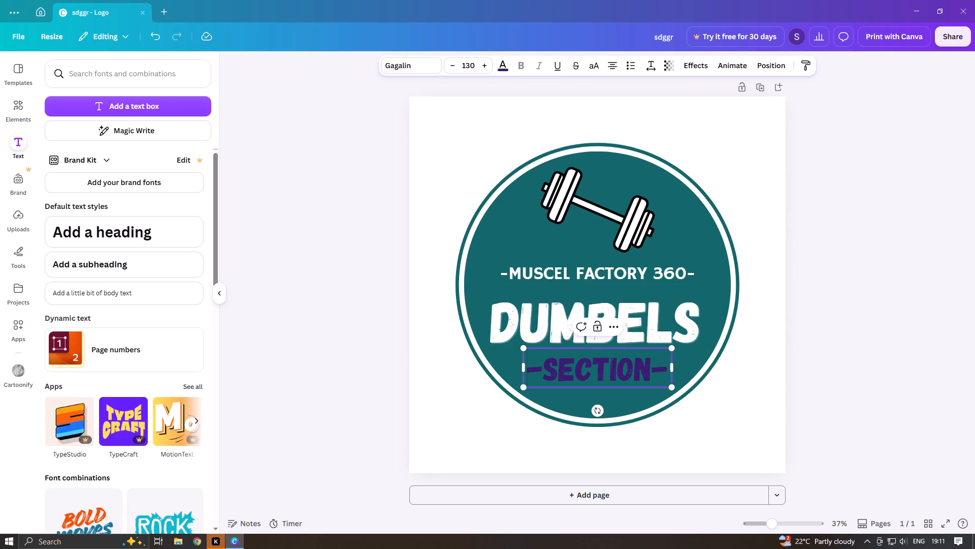
left_click_drag(530, 367, 653, 372)
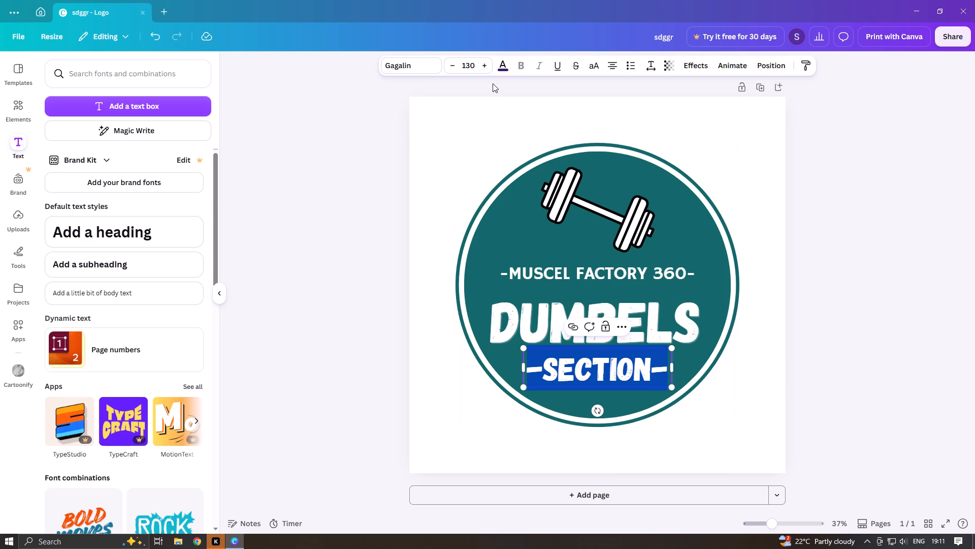
left_click(509, 65)
left_click(128, 142)
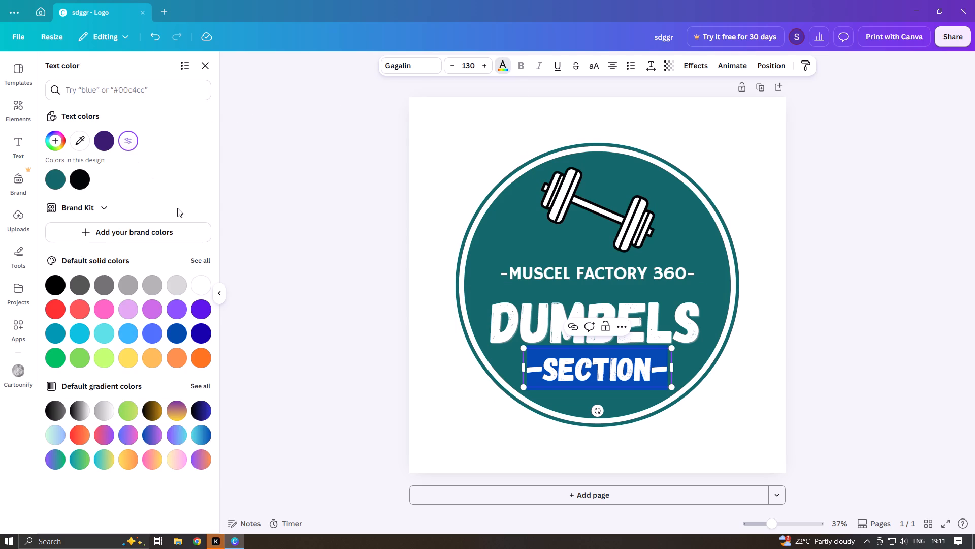
left_click(913, 308)
left_click(734, 398)
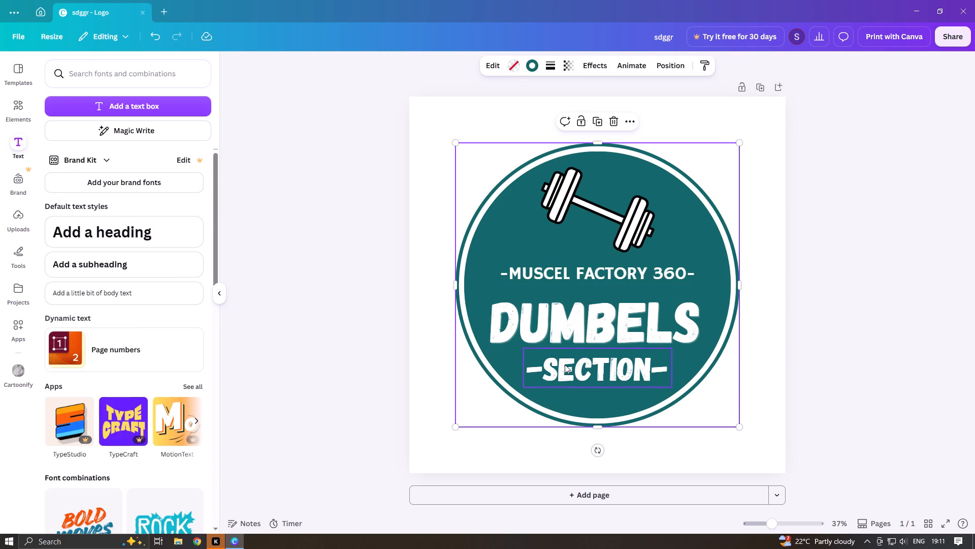
Apply the Glow text effect to the whole "-section-" text.
left_click(551, 369)
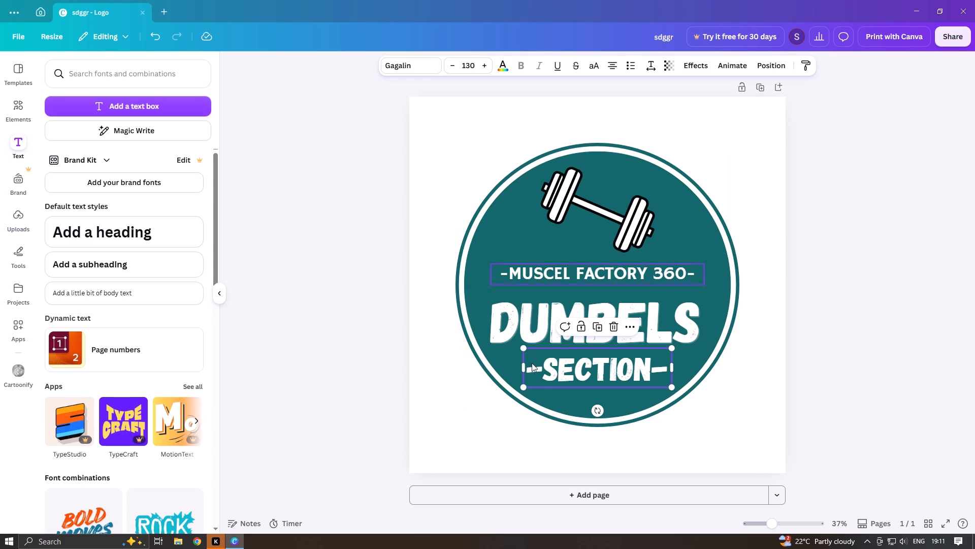
double_click(527, 367)
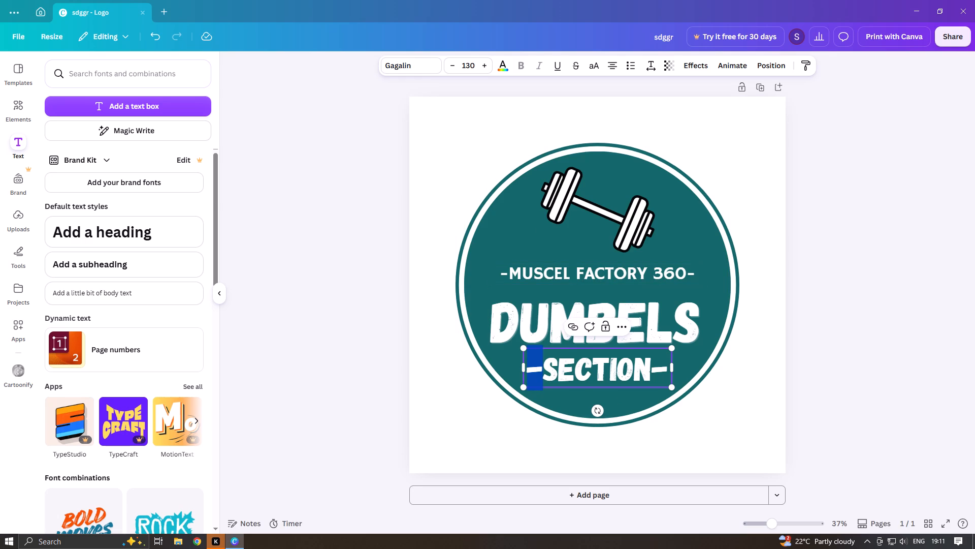
left_click_drag(531, 367, 619, 366)
left_click_drag(534, 367, 675, 366)
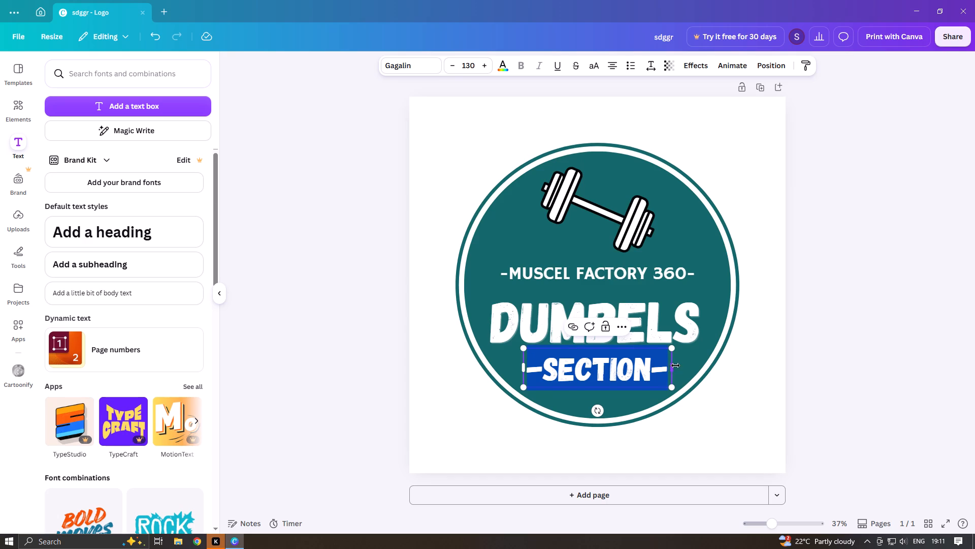
right_click(601, 365)
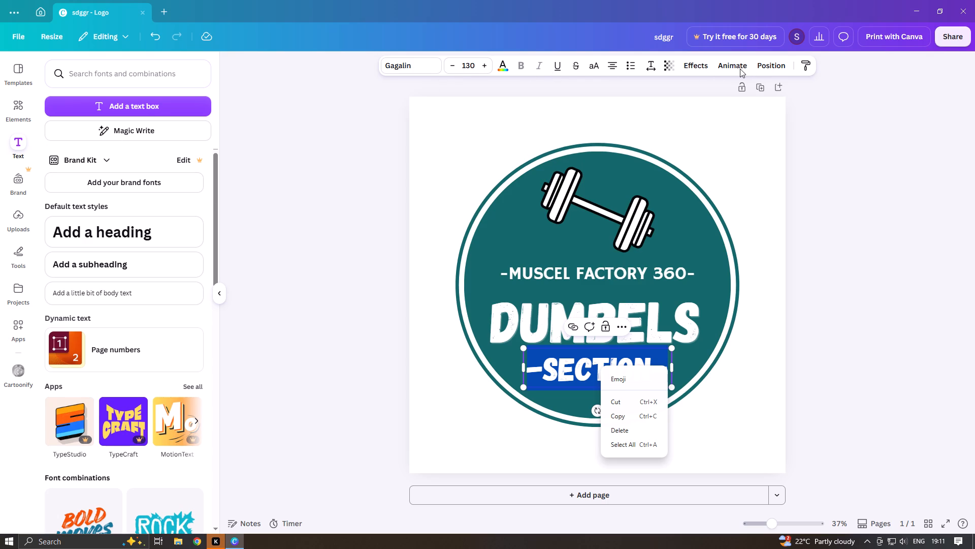
left_click(689, 67)
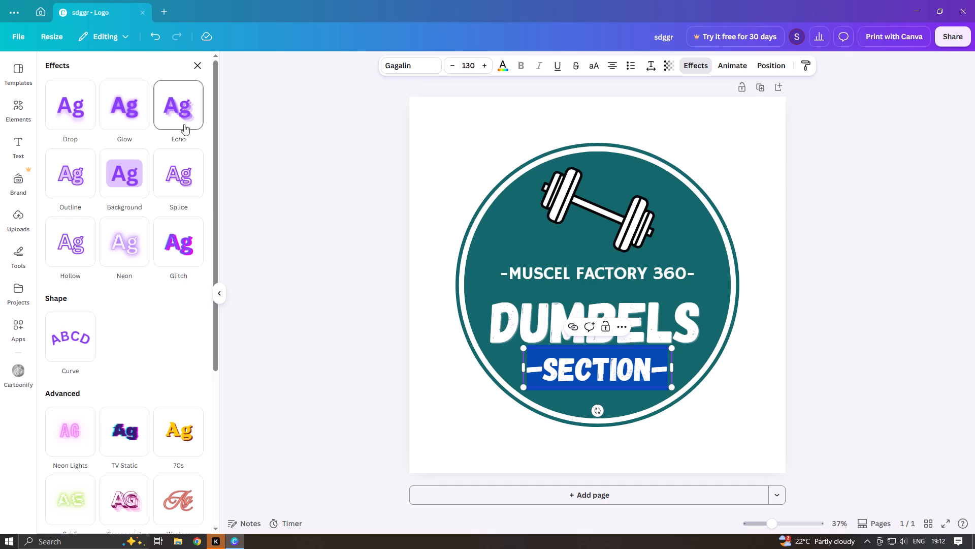
left_click(132, 120)
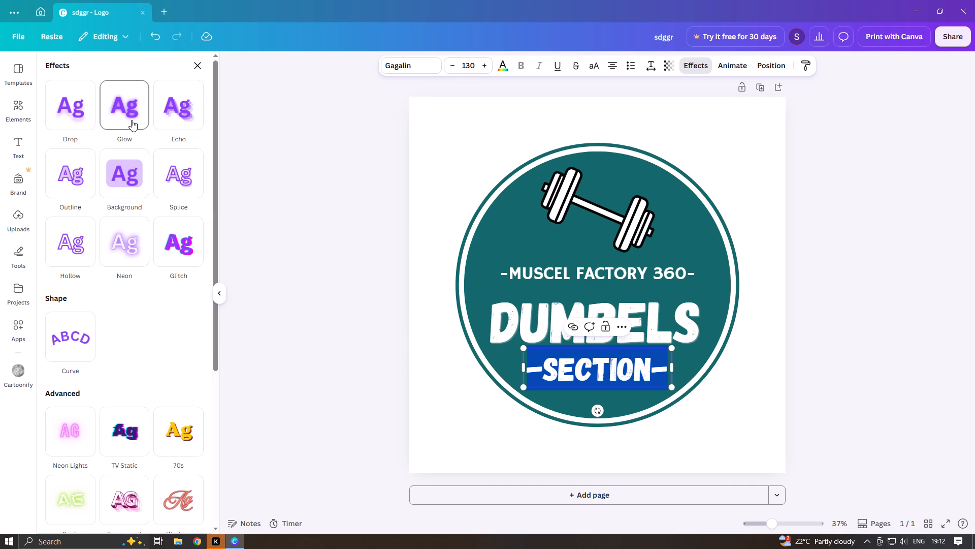
left_click(289, 323)
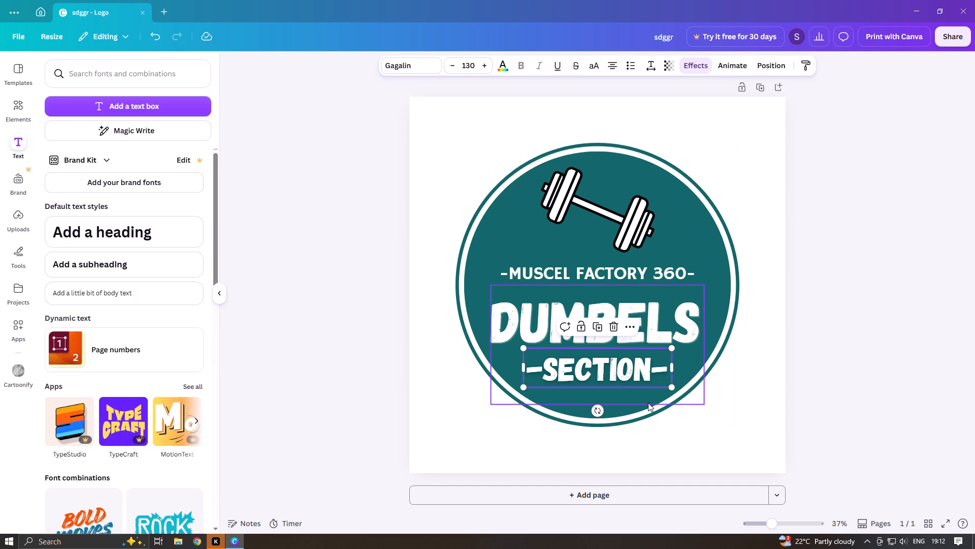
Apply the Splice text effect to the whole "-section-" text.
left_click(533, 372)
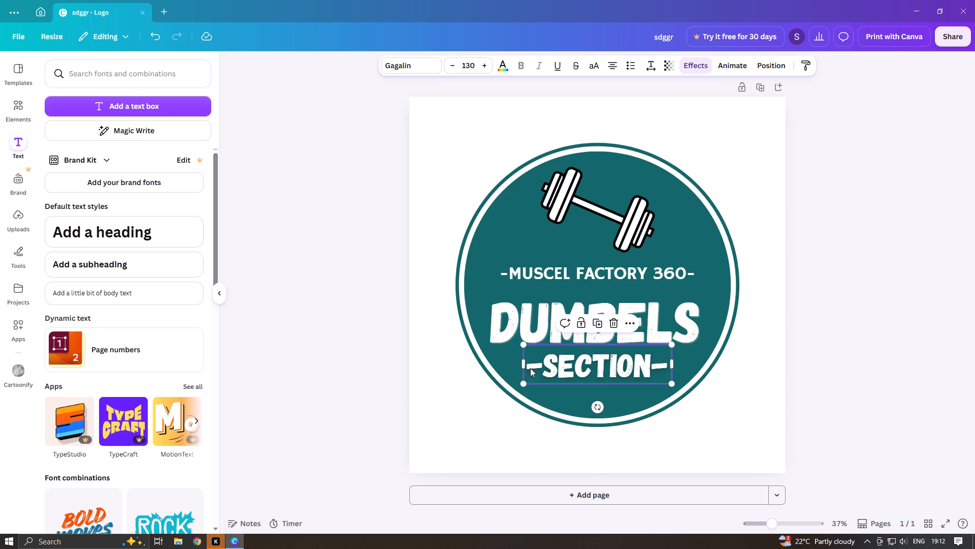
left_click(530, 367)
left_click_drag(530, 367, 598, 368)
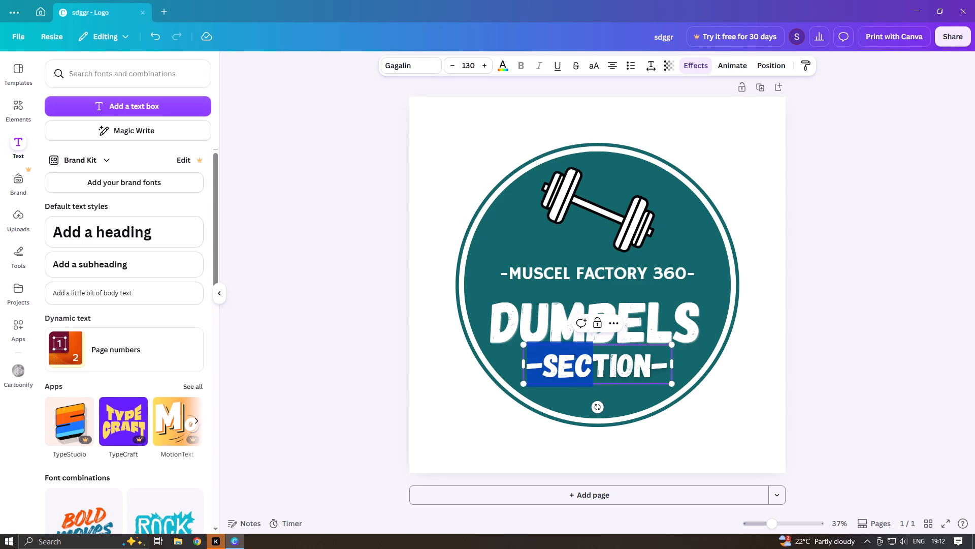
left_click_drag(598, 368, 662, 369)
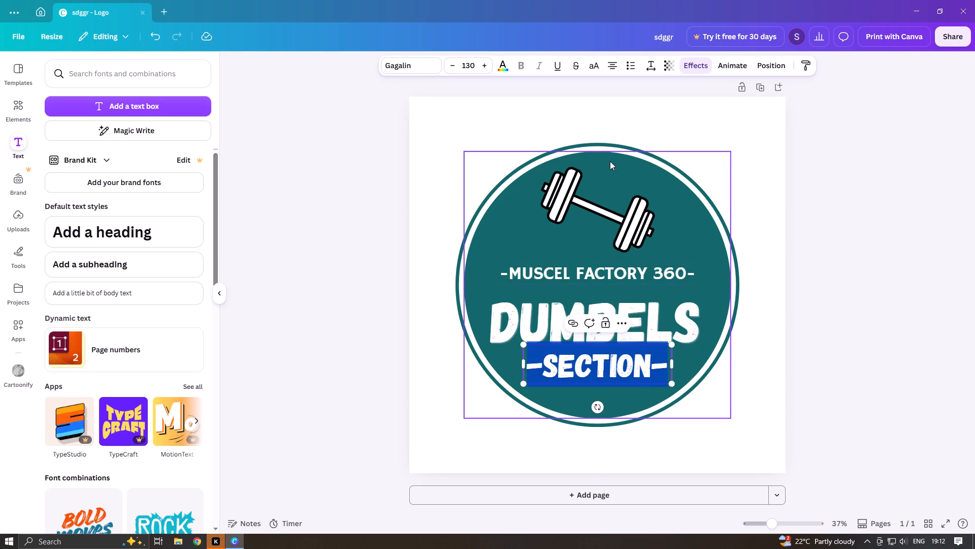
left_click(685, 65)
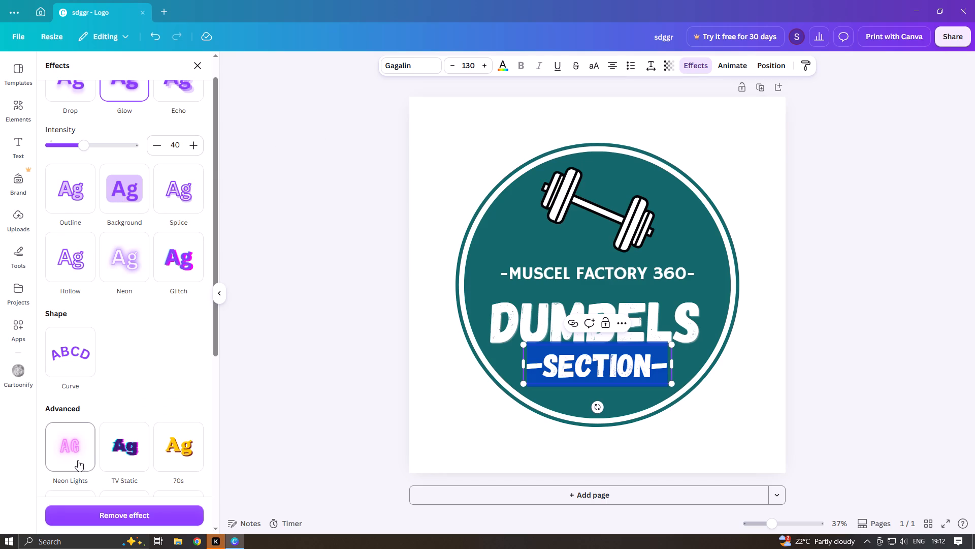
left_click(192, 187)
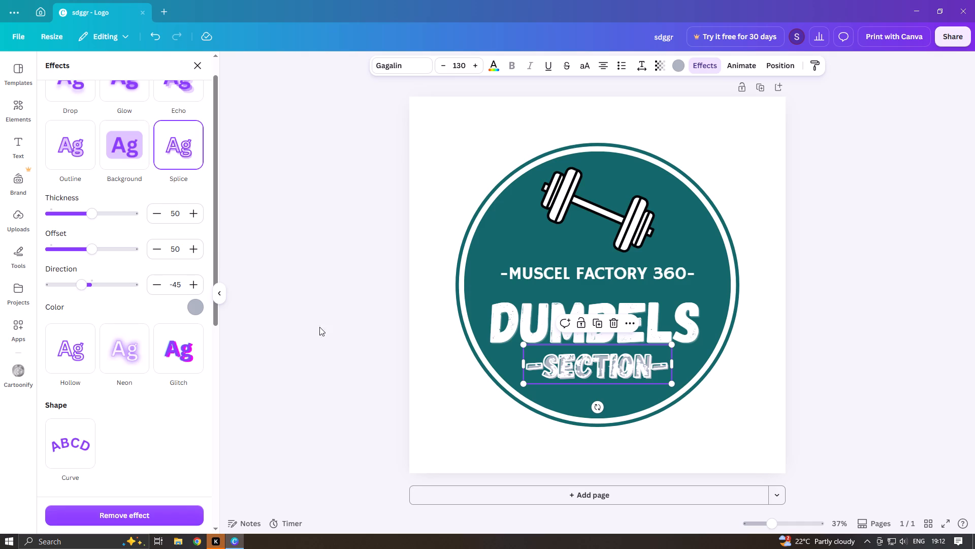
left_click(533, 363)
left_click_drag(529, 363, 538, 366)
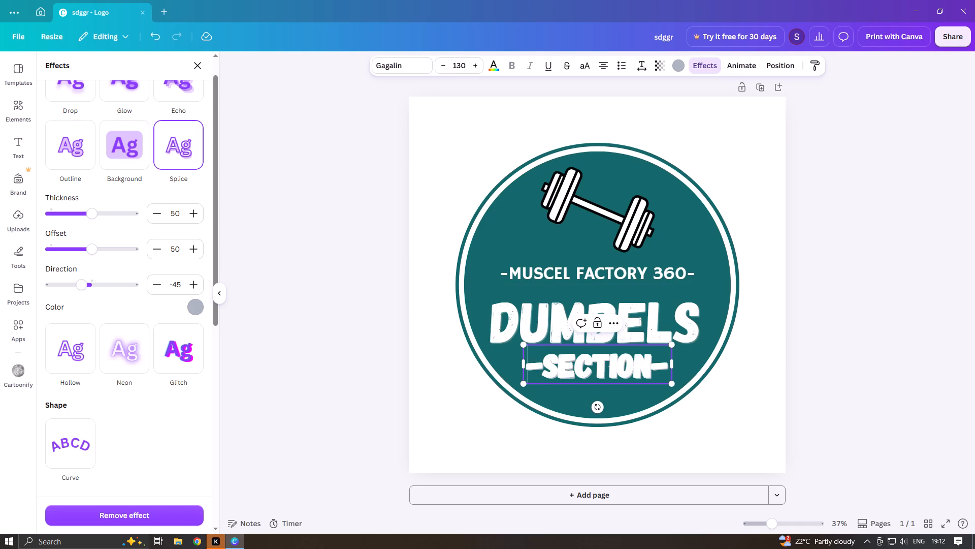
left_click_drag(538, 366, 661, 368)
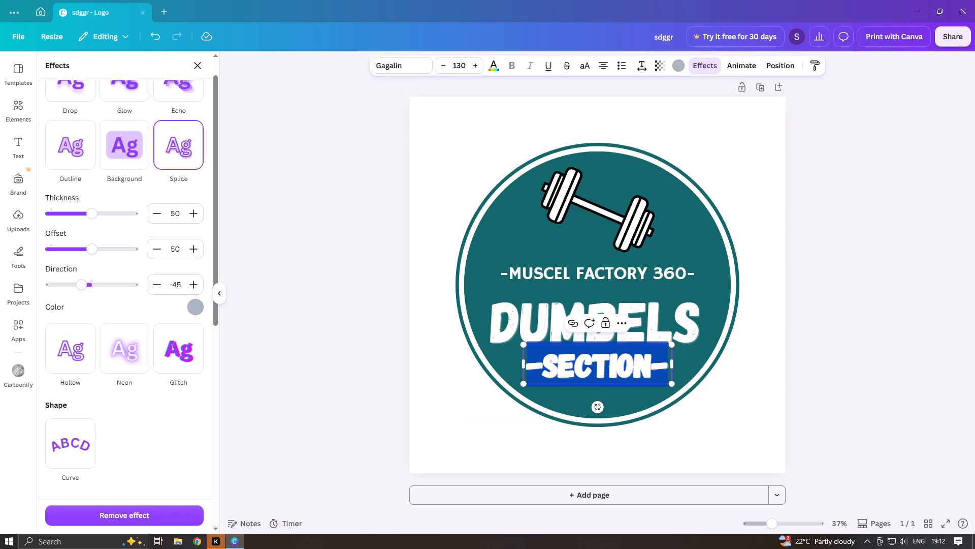
Move the "DUMBELS" text up, centered on the page, leaving a gap above "-section-".
left_click(492, 317)
left_click_drag(495, 315, 537, 319)
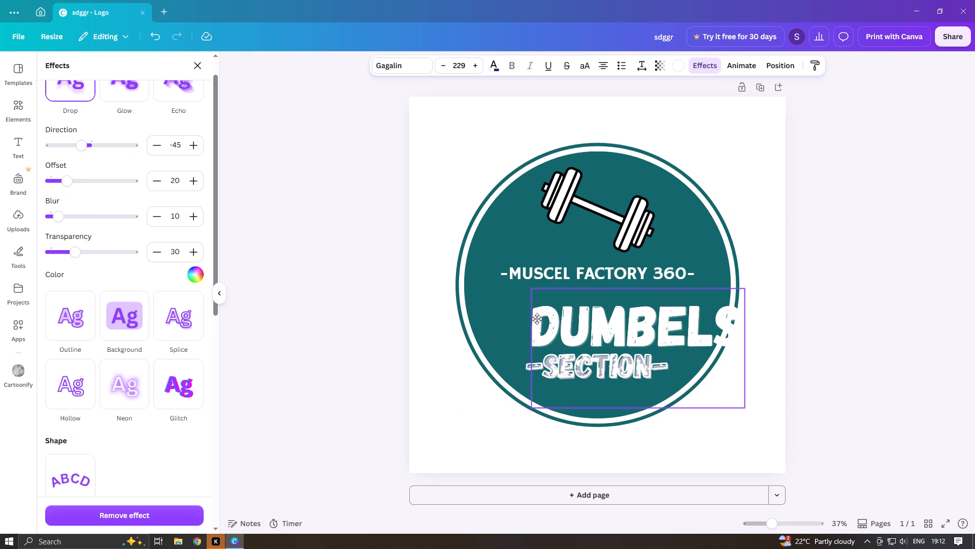
left_click_drag(537, 319, 493, 308)
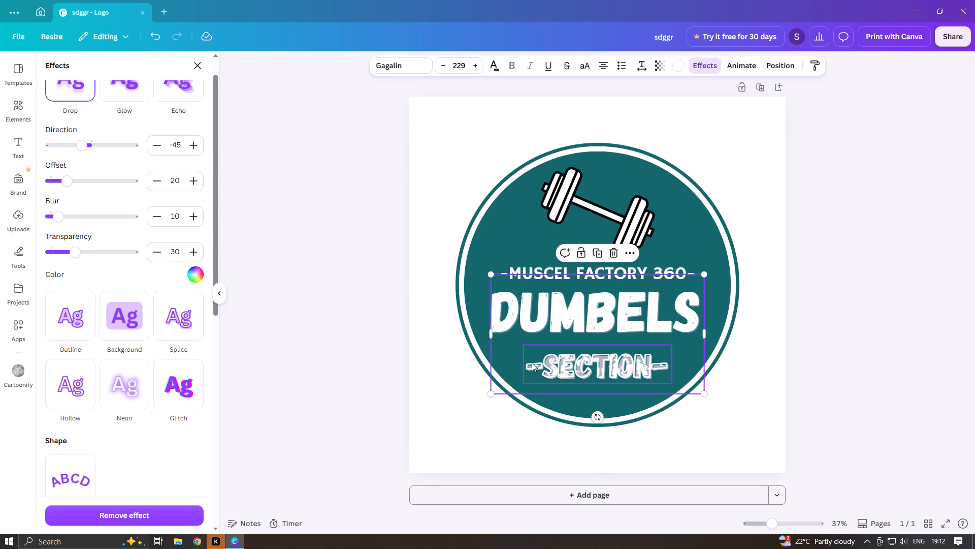
Shift the dumbbell icon and the "-MUSCEL FACTORY 360-" line slightly upward inside the circle.
left_click_drag(581, 198, 581, 192)
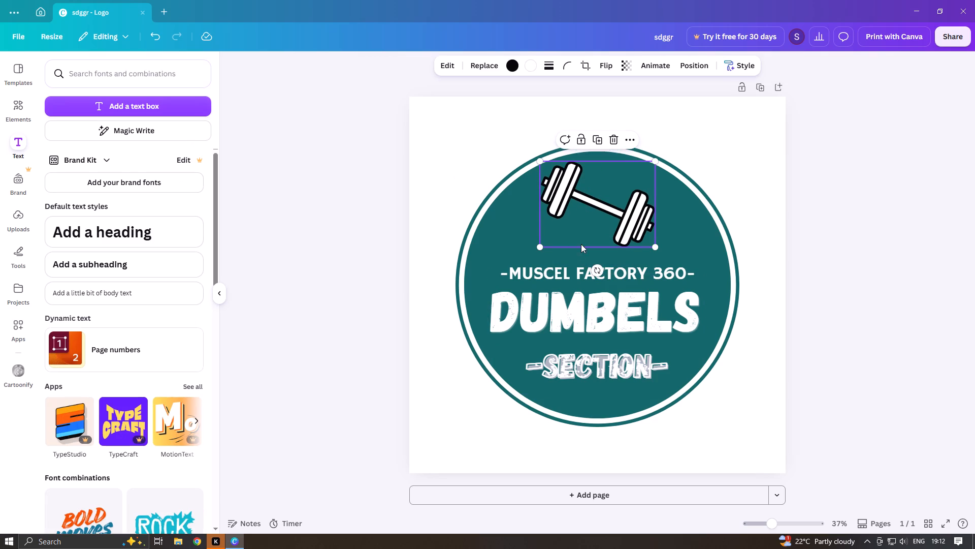
left_click_drag(574, 271, 571, 264)
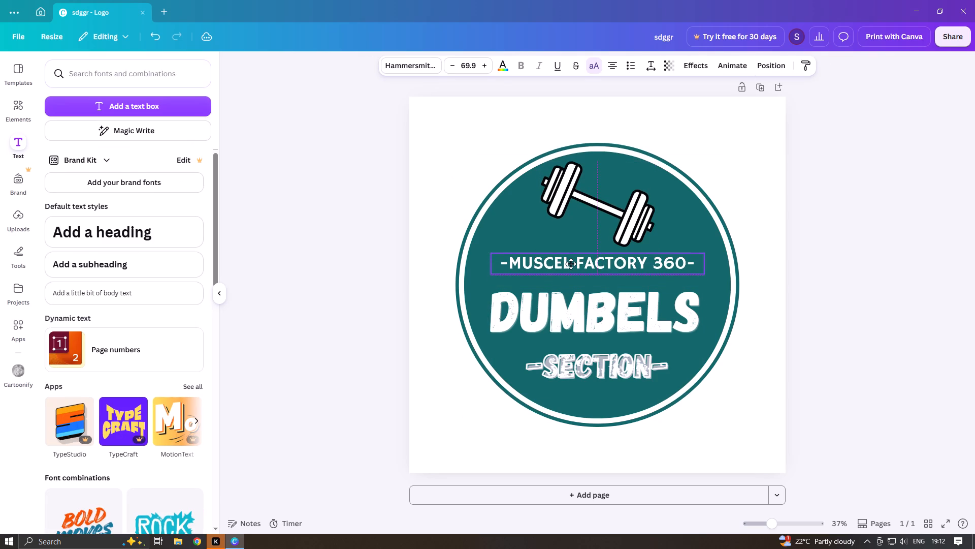
left_click_drag(571, 264, 571, 263)
Move the "DUMBELS" text slightly higher, centered just below the "-MUSCEL FACTORY 360-" line.
left_click_drag(568, 305, 566, 299)
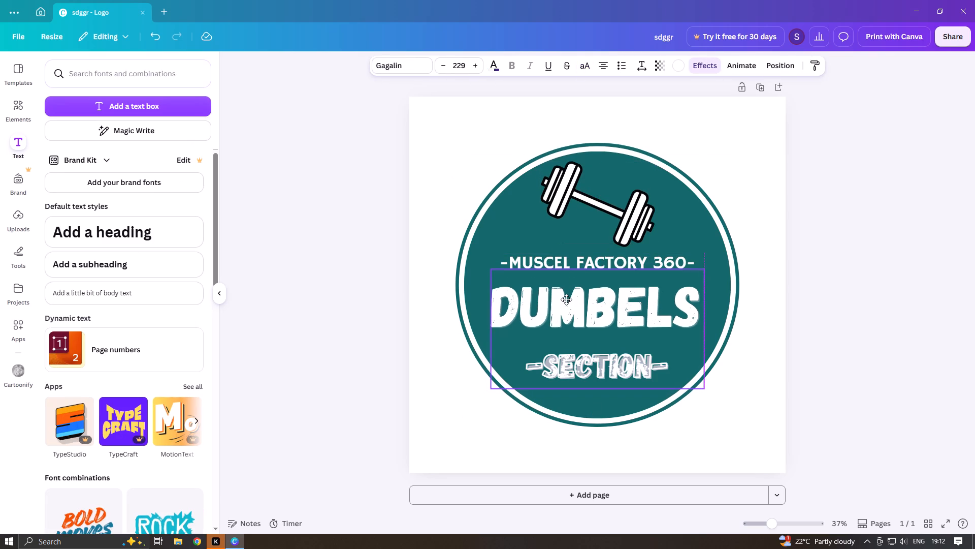
left_click_drag(566, 299, 568, 299)
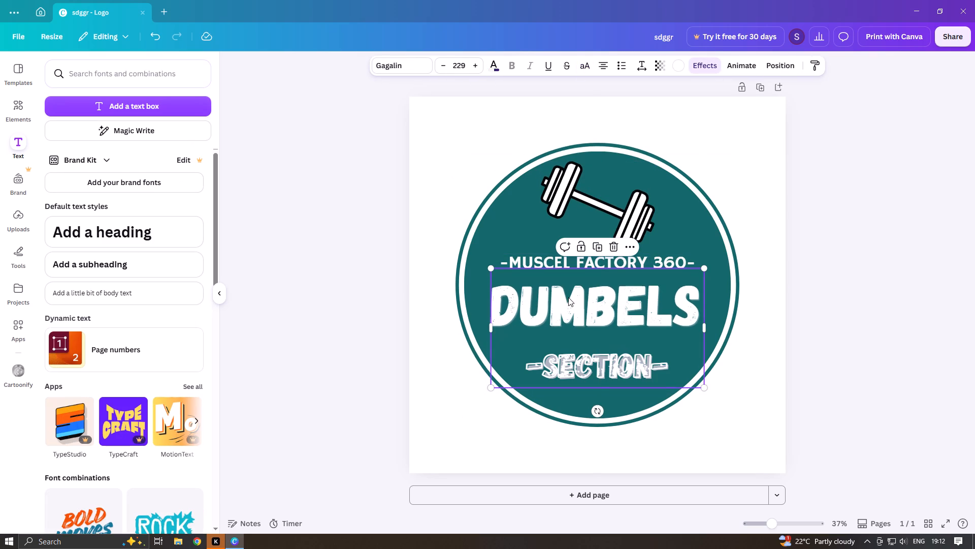
left_click(568, 303)
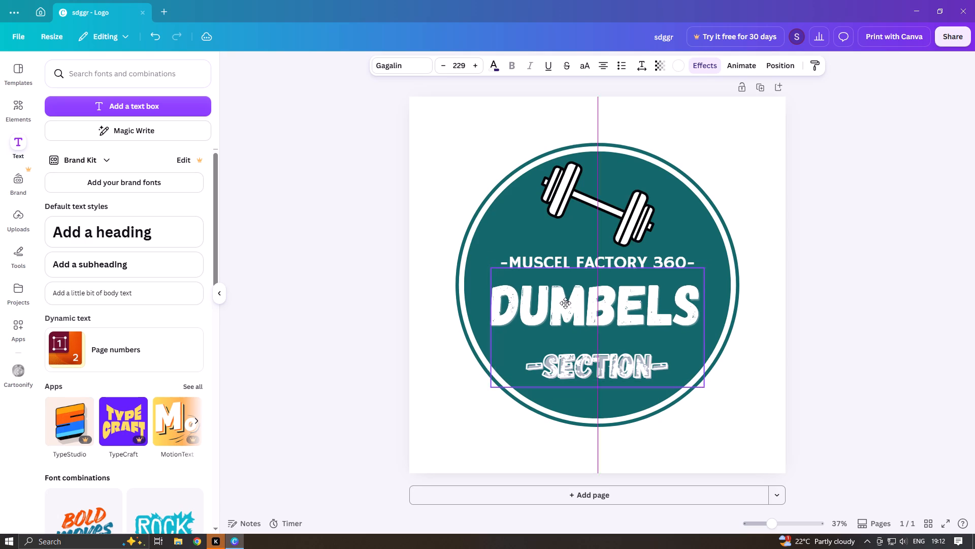
Enlarge the "-section-" text to font size 151 and widen its text box so it fits on one line.
left_click(575, 360)
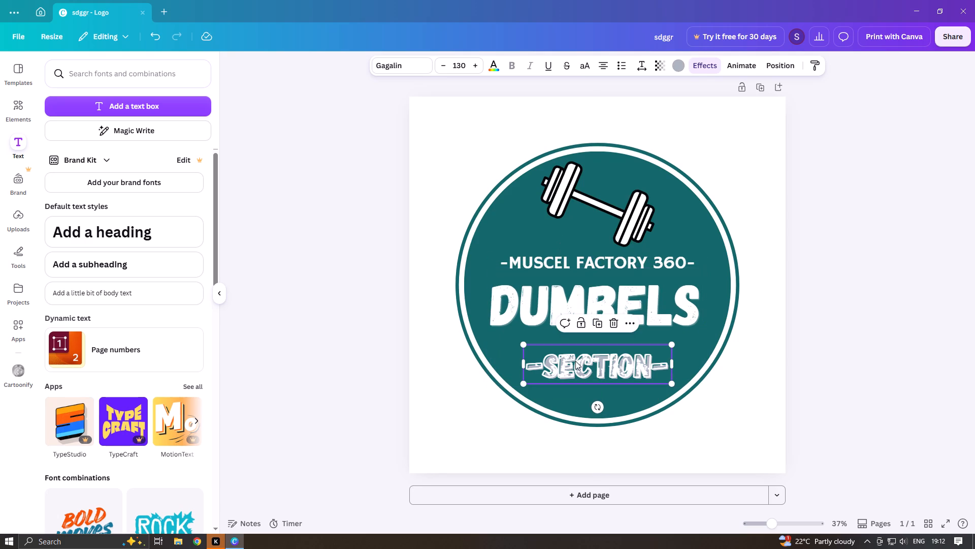
left_click(477, 66)
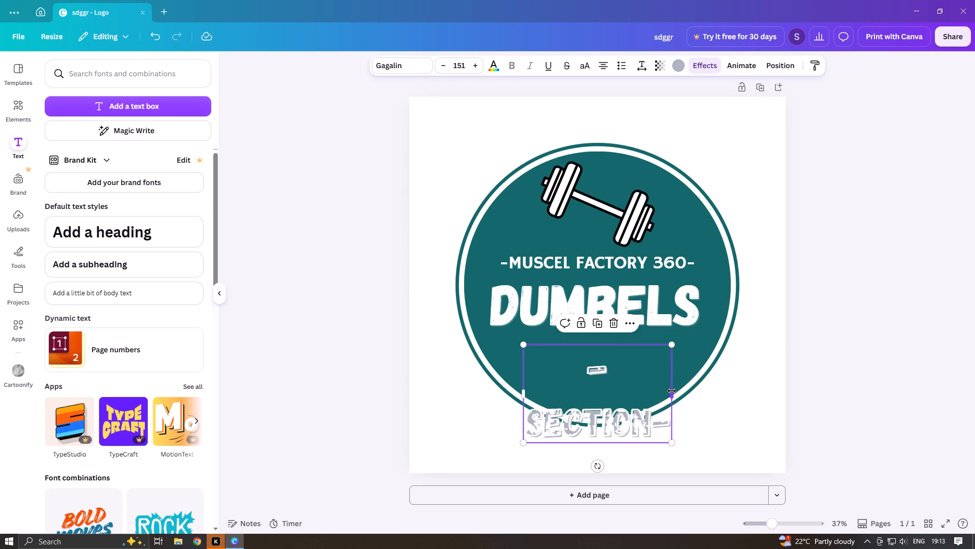
left_click_drag(672, 391, 736, 390)
Reposition the enlarged "-section-" text under "DUMBELS", roughly centered with a small gap between them.
left_click_drag(624, 365, 624, 365)
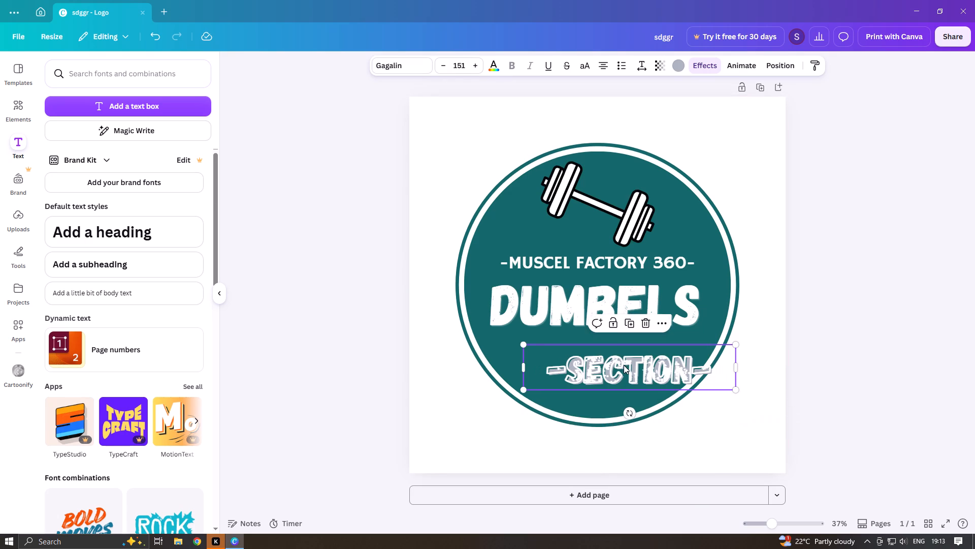
left_click_drag(624, 365, 590, 360)
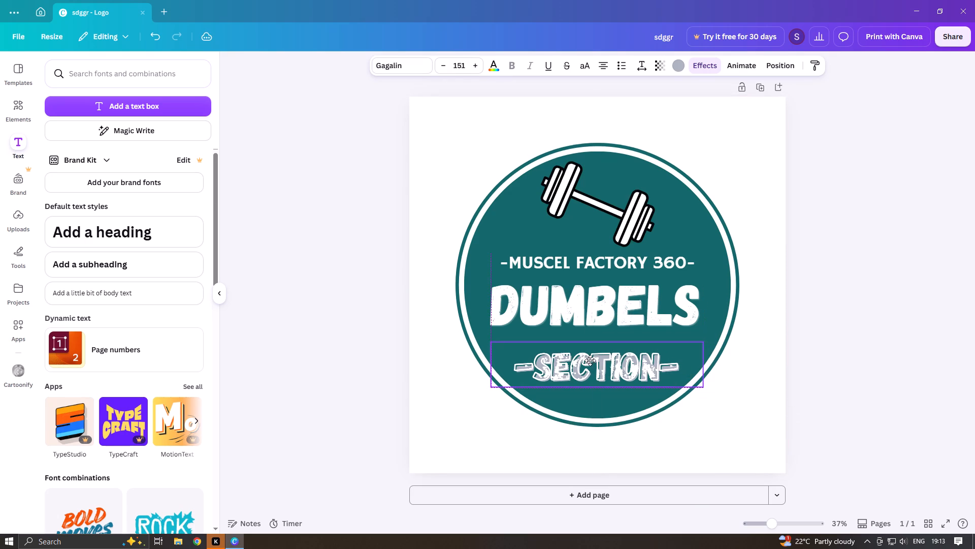
left_click_drag(590, 360, 589, 355)
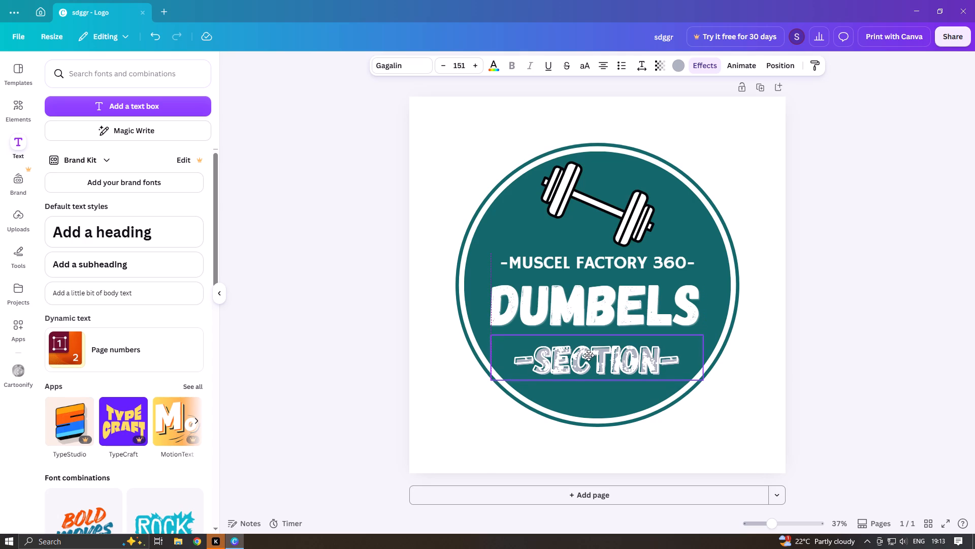
left_click_drag(589, 355, 594, 349)
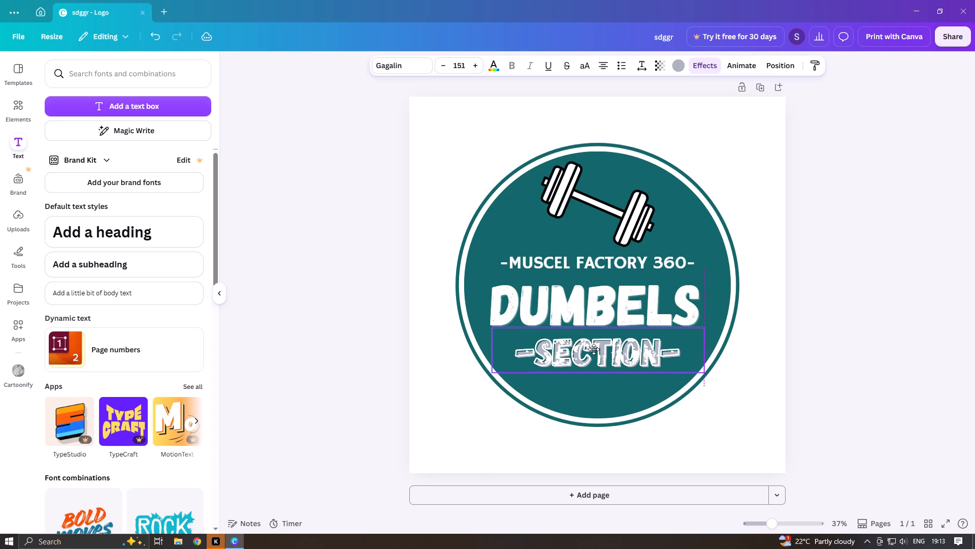
left_click_drag(594, 349, 591, 349)
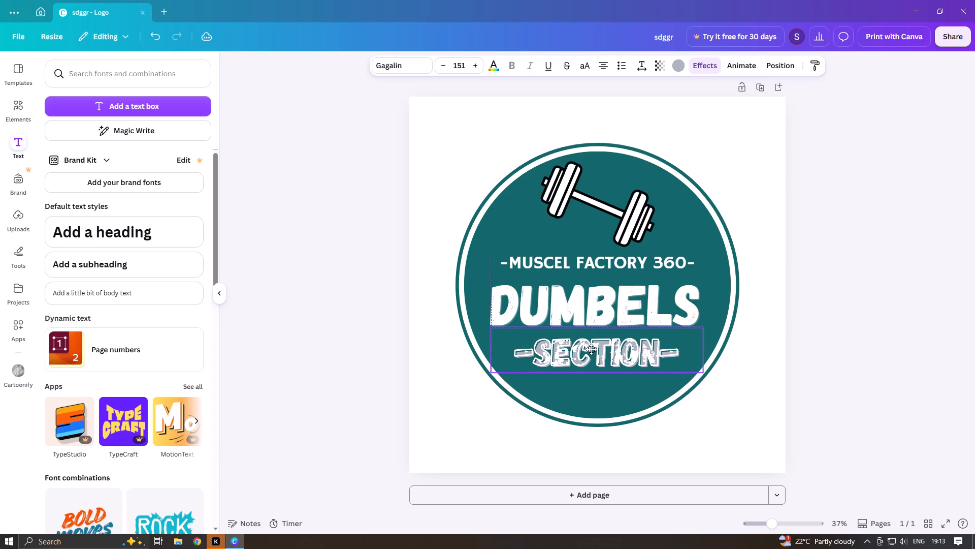
left_click_drag(591, 349, 593, 353)
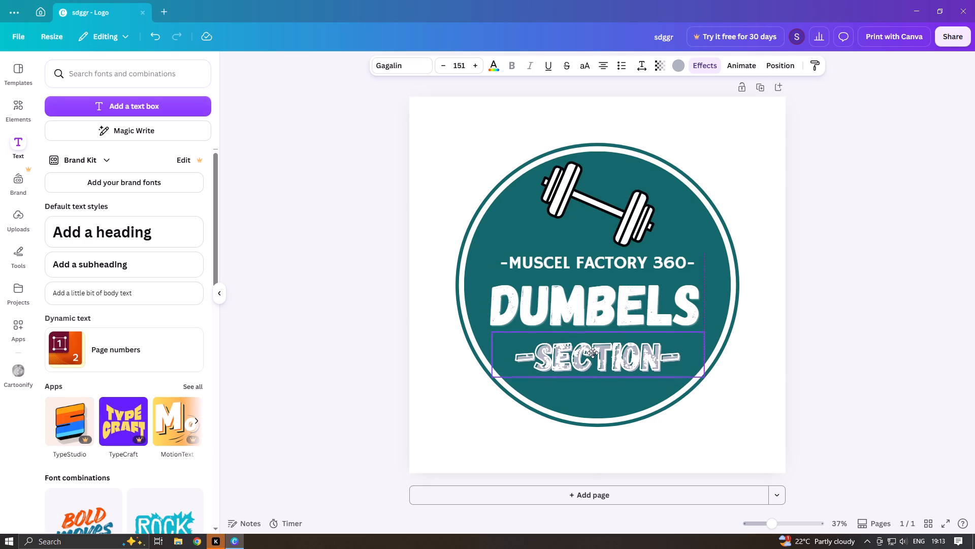
left_click_drag(593, 353, 592, 358)
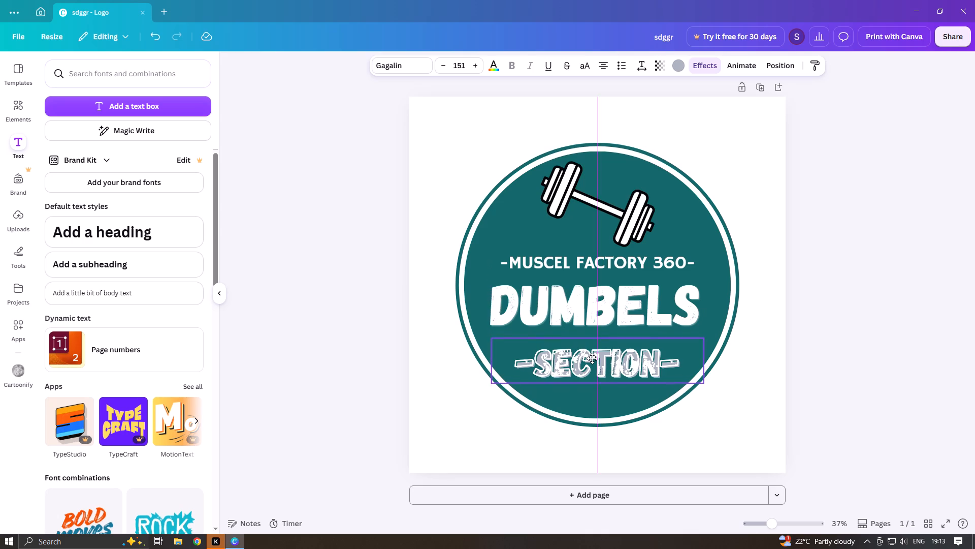
left_click_drag(592, 358, 594, 360)
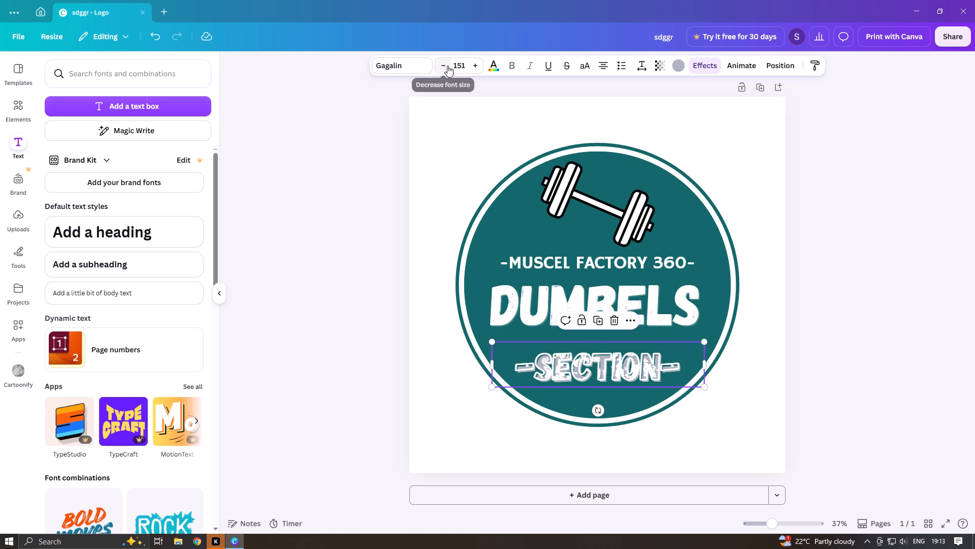
Set the "-section-" font size to 150 and nudge the text up, centered on the page.
left_click(447, 66)
left_click(577, 363)
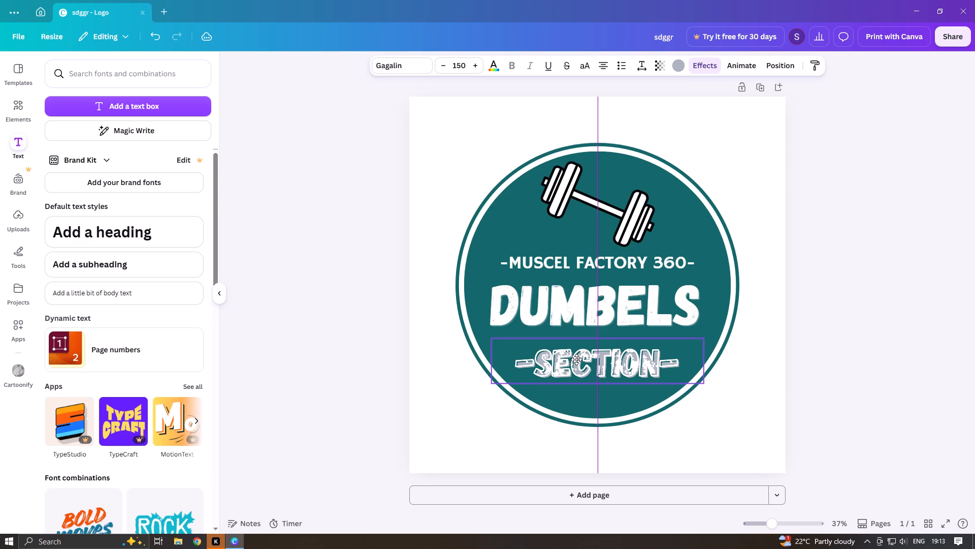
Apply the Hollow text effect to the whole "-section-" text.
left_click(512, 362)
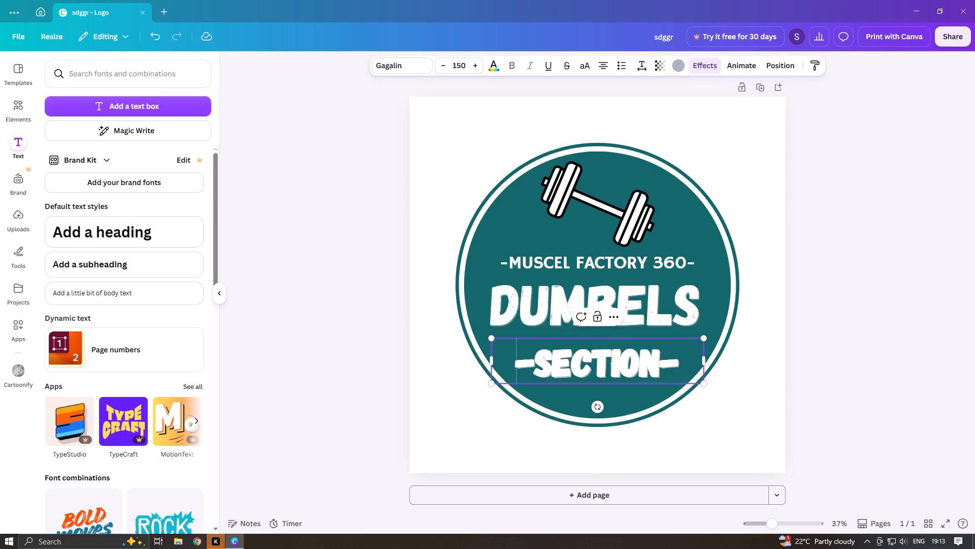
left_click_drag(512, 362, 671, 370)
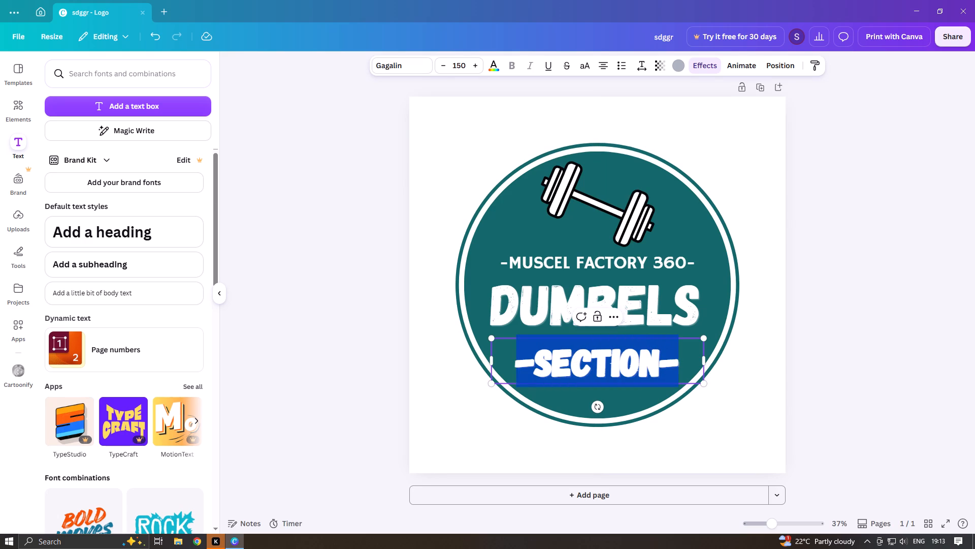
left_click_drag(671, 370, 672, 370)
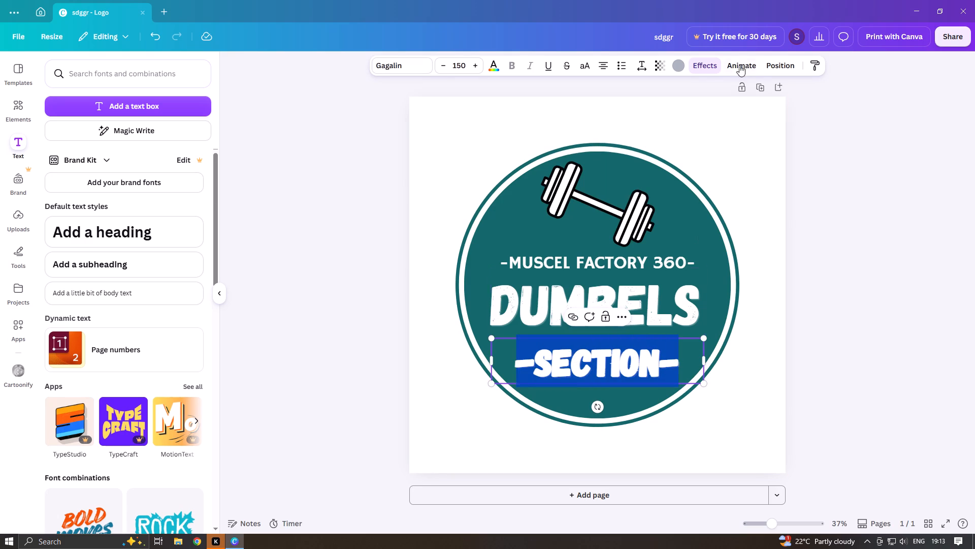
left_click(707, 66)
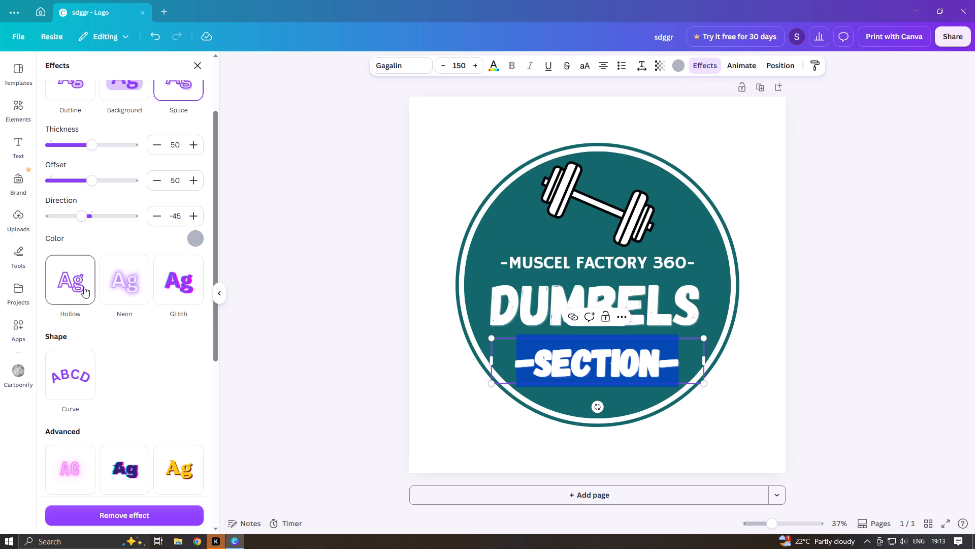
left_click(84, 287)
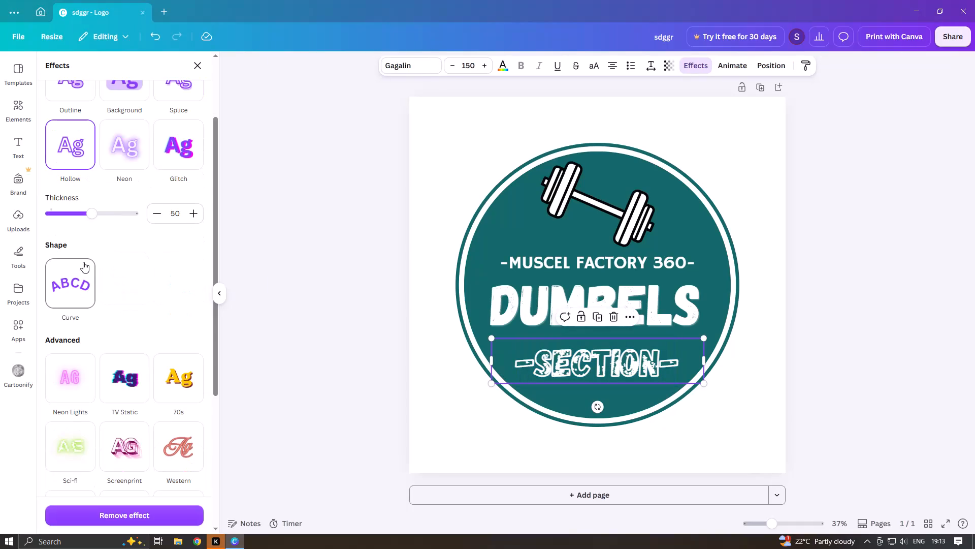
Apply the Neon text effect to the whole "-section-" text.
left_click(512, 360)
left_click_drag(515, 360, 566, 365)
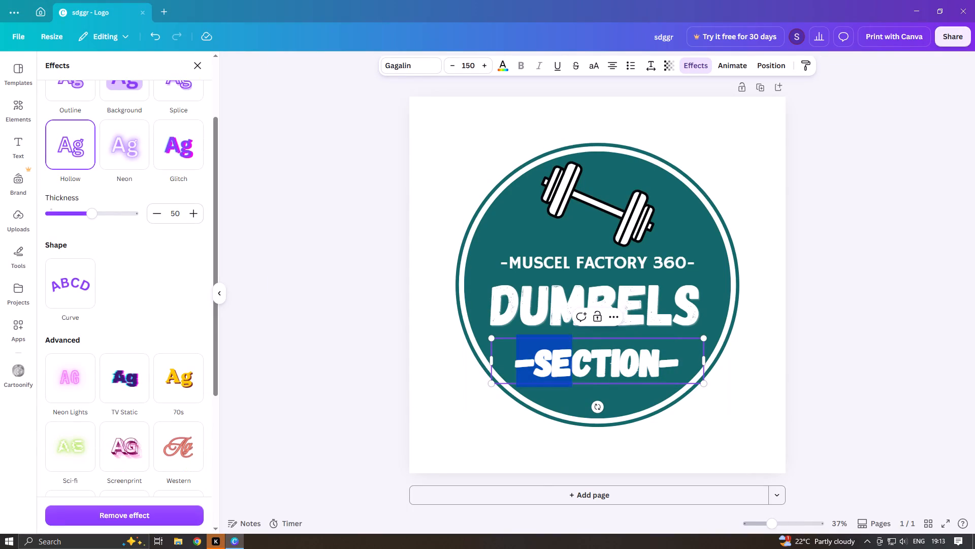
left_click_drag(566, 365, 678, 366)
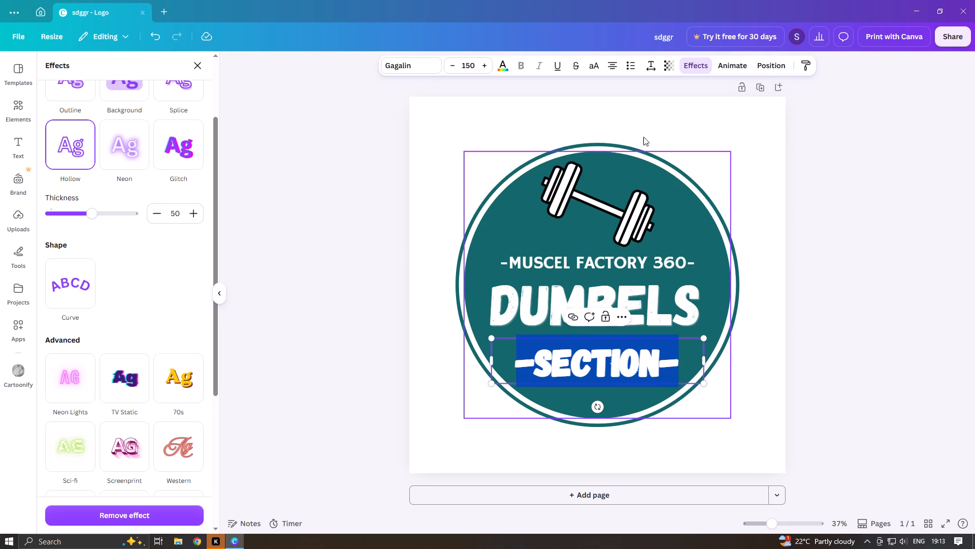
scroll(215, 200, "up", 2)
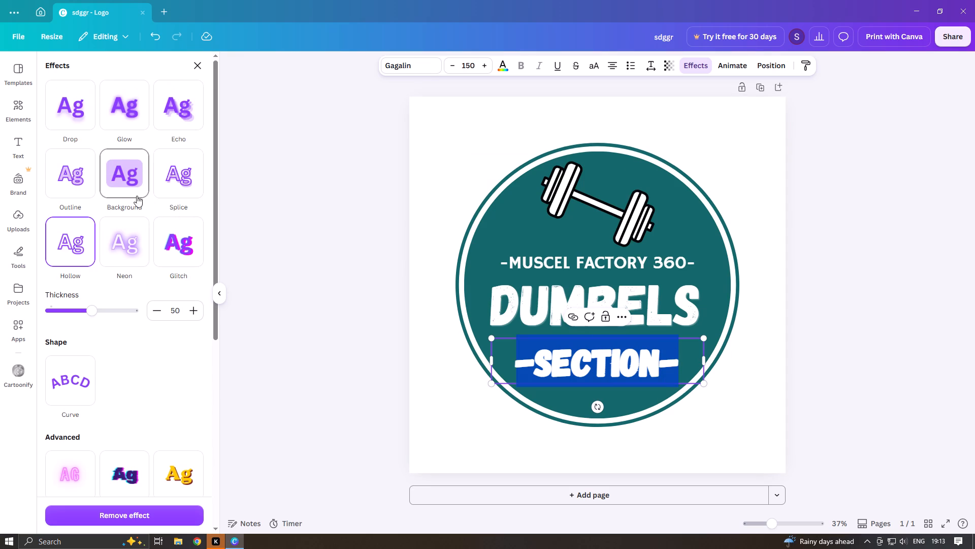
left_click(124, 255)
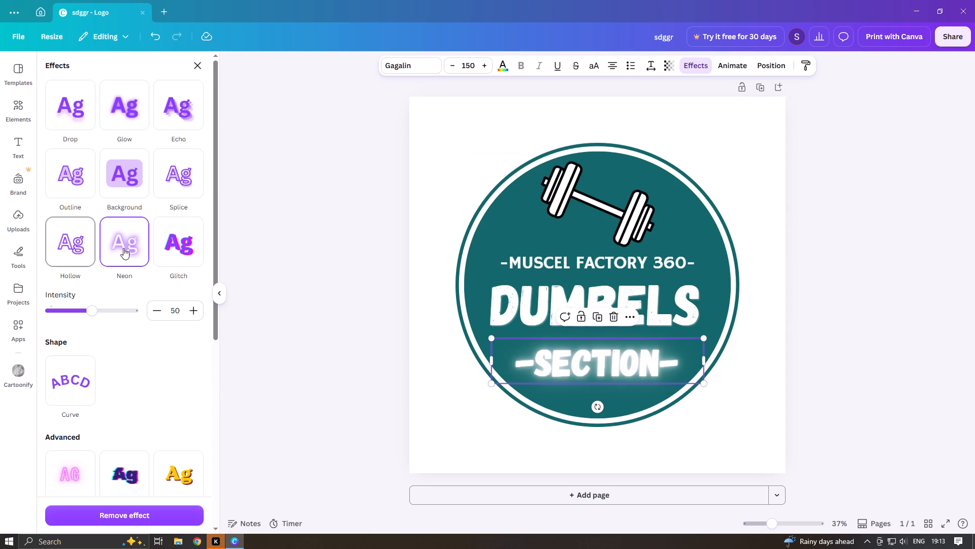
Apply the Drop shadow effect to the "-section-" text.
scroll(122, 237, "up", 2)
left_click(89, 118)
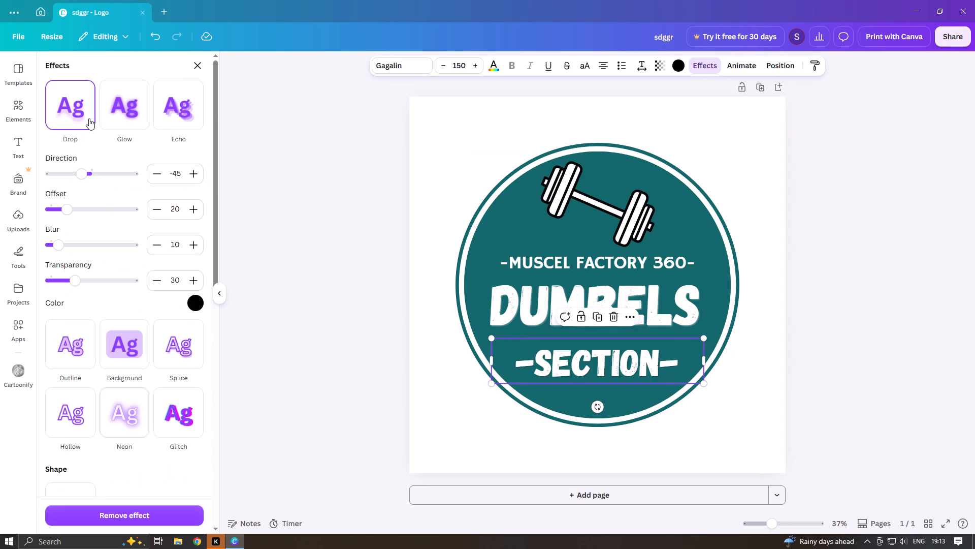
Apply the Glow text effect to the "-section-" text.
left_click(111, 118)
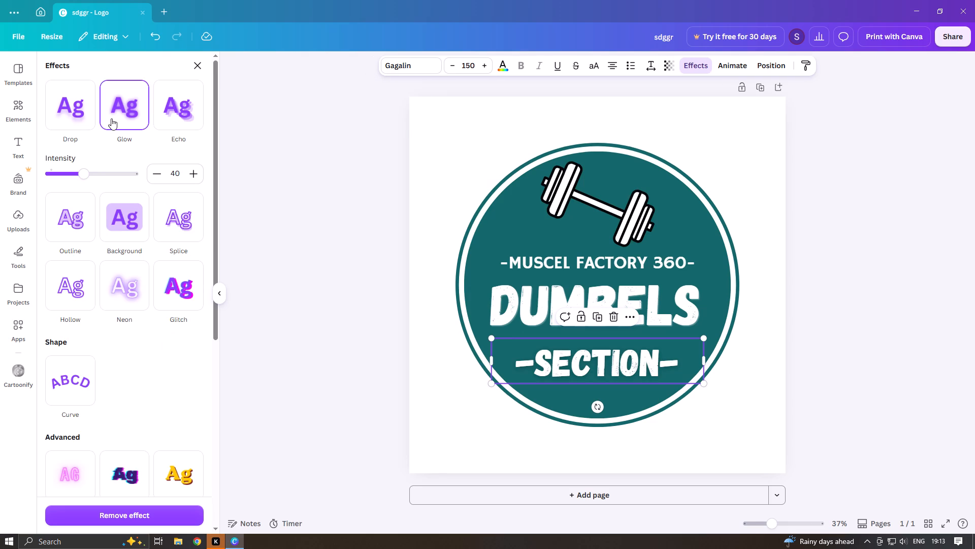
Apply the Echo text effect to the "-section-" text and deselect it.
left_click(169, 117)
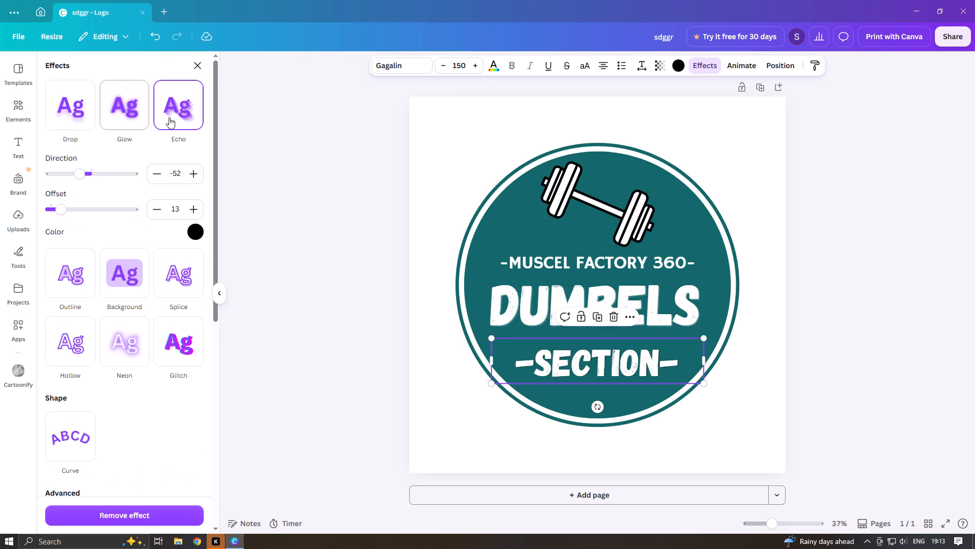
left_click(283, 171)
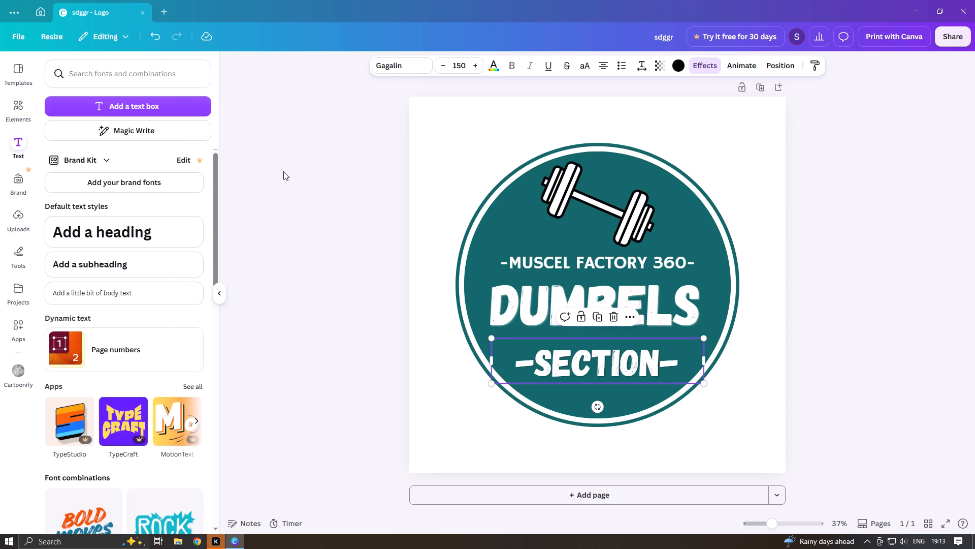
left_click(523, 356)
left_click_drag(523, 358, 542, 362)
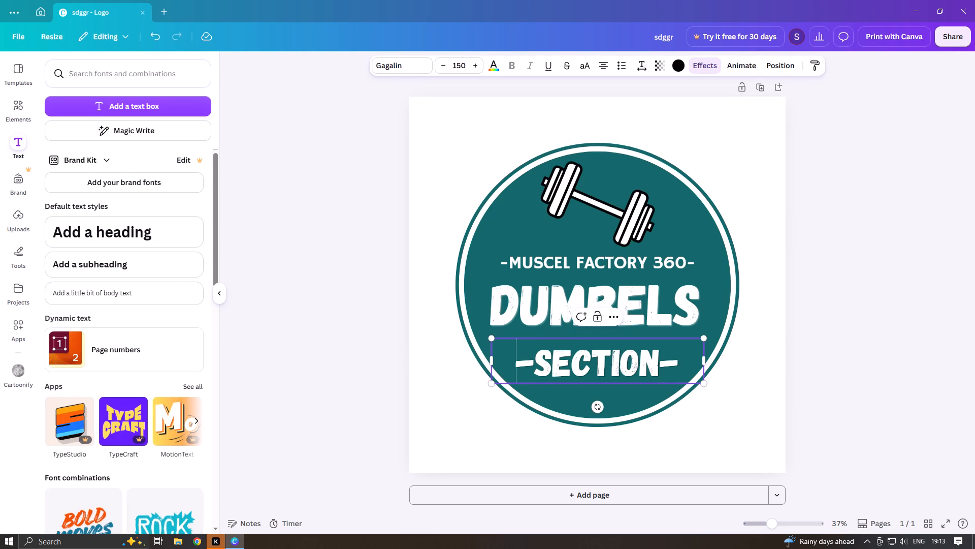
left_click_drag(542, 362, 682, 366)
left_click(892, 396)
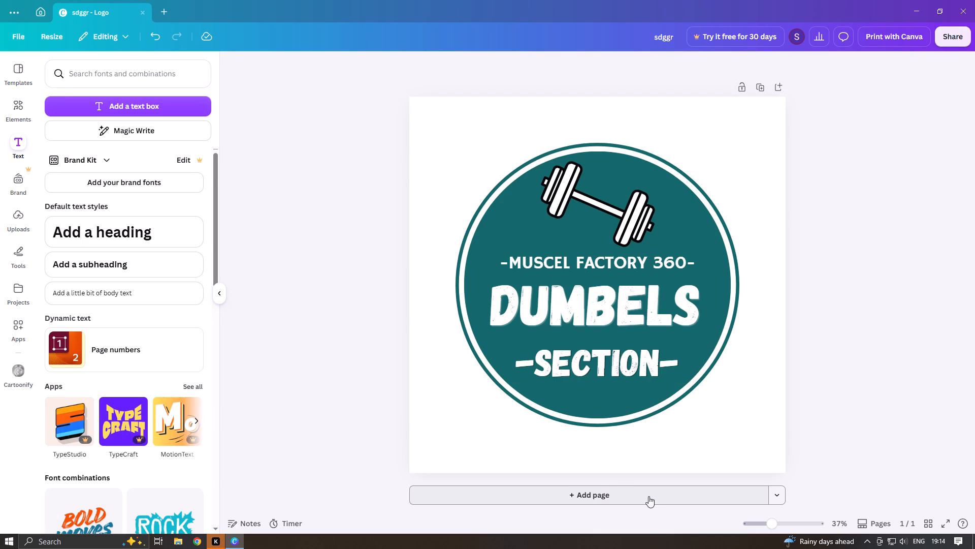
Add a new blank page after the logo page.
left_click(595, 497)
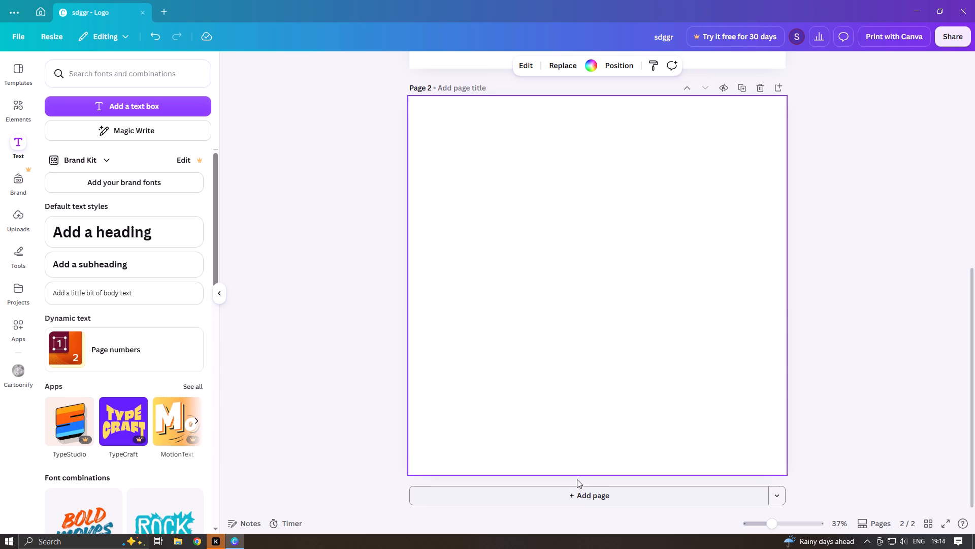
Duplicate page 1 containing the finished DUMBELS logo.
scroll(574, 469, "up", 4)
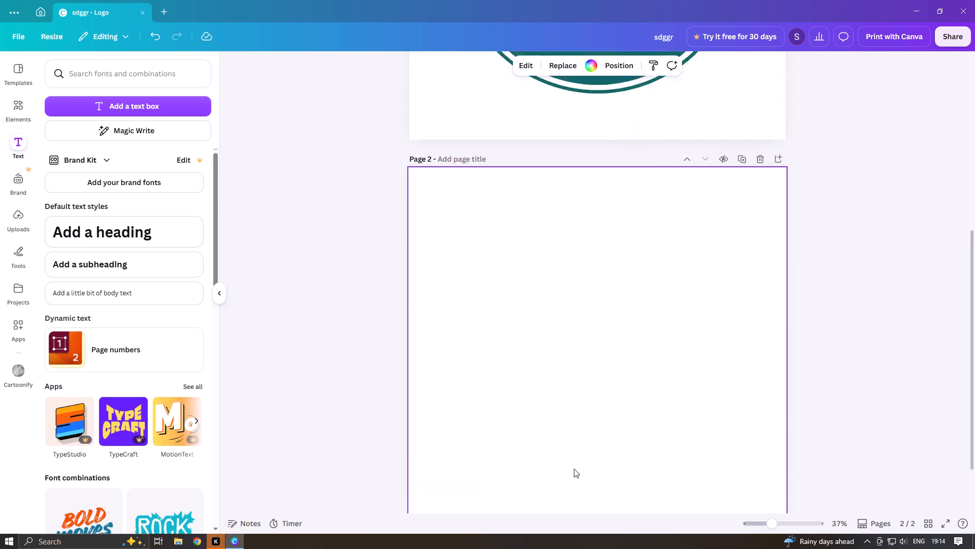
scroll(574, 468, "up", 5)
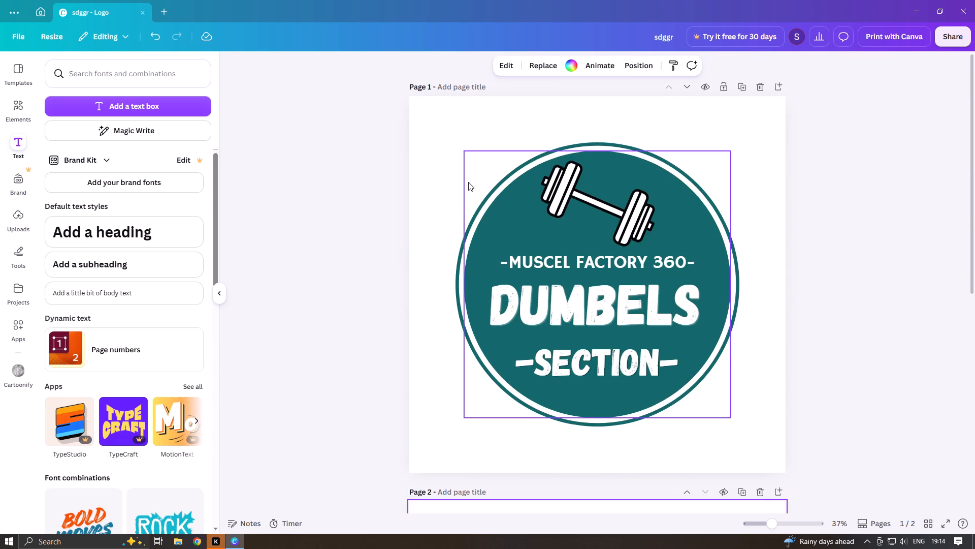
left_click(742, 86)
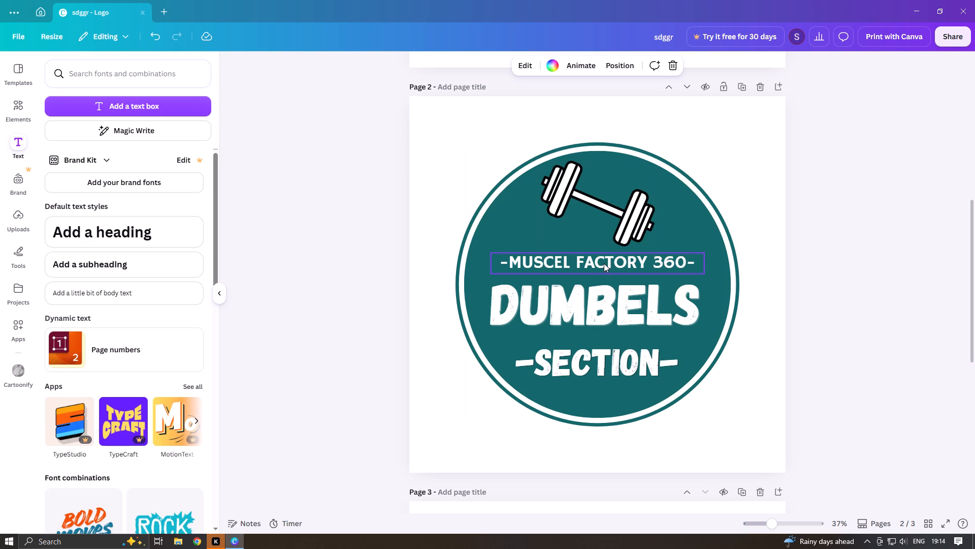
Replace the word "DUMBELS" with "cardio" in the logo on page 2.
left_click(579, 313)
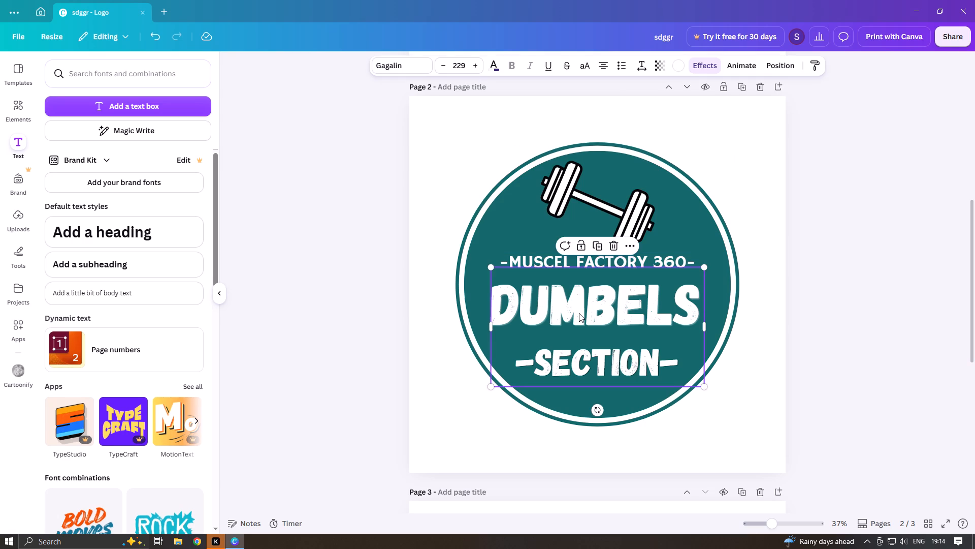
left_click(579, 313)
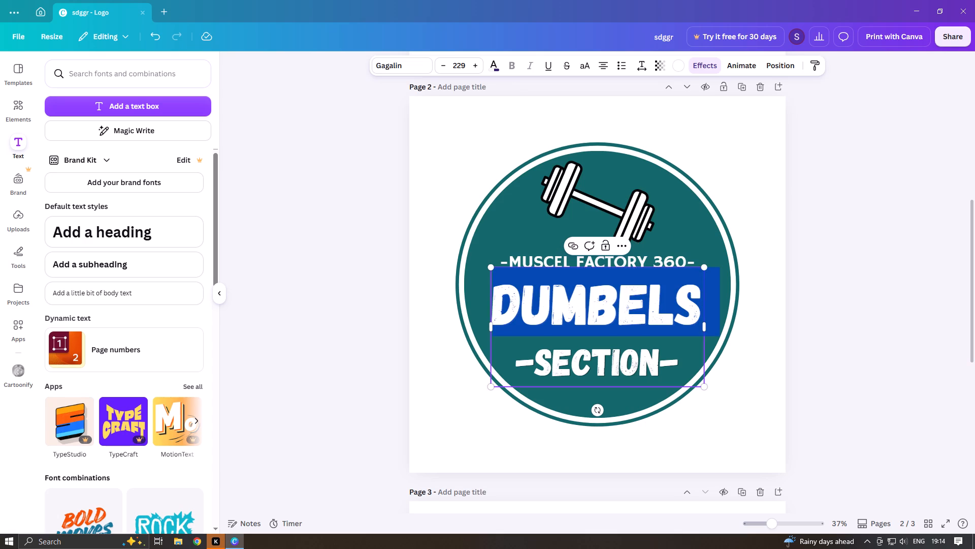
key("BackSpace")
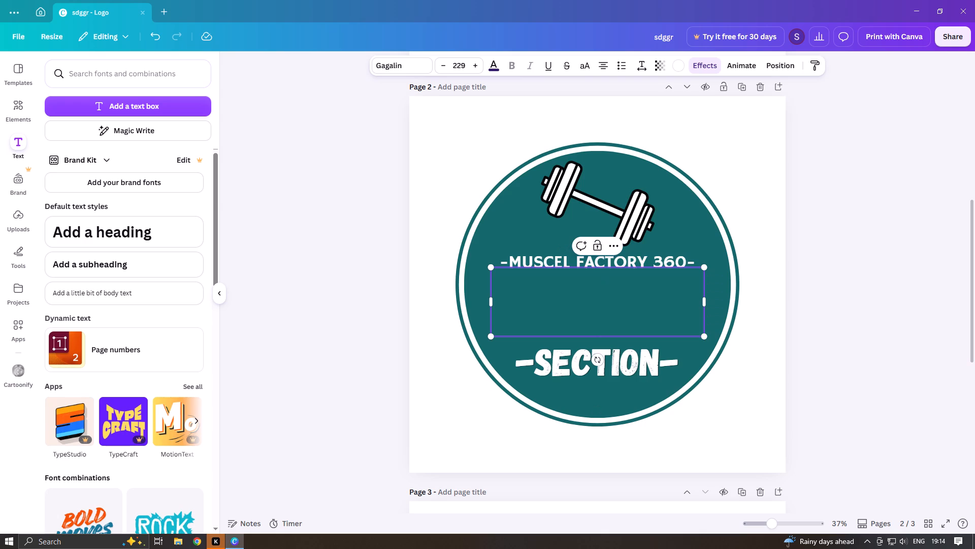
type("car")
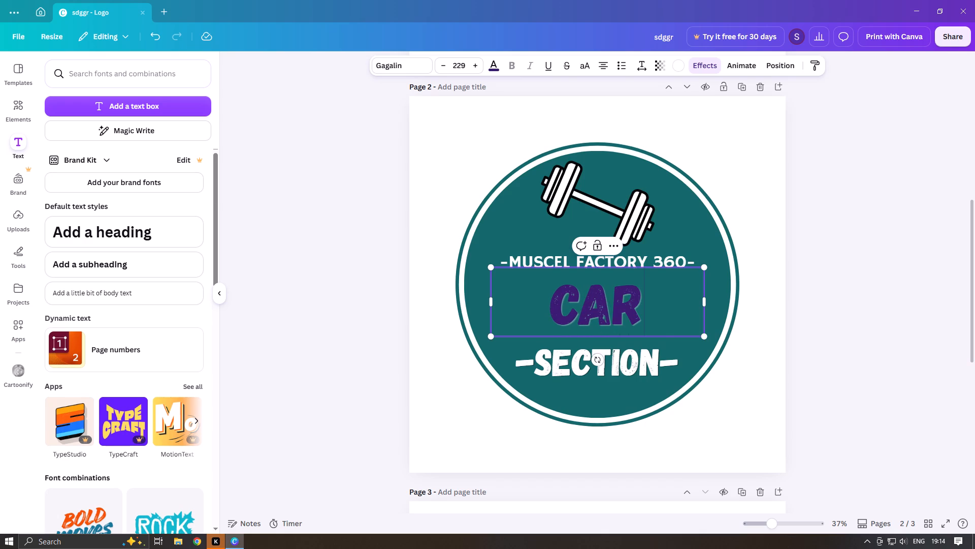
type("dio")
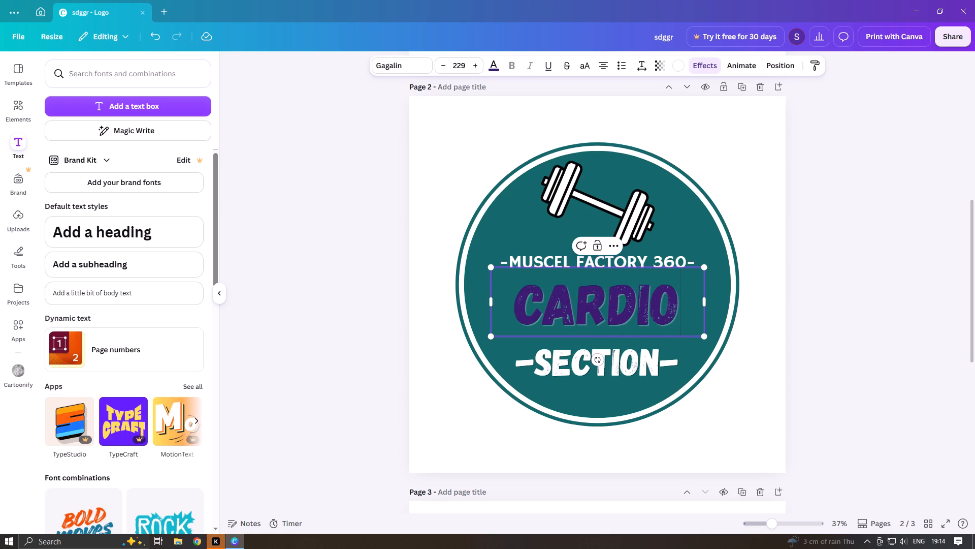
Set the colour of the whole "CARDIO" text on page 2 to white.
left_click(497, 69)
left_click(126, 138)
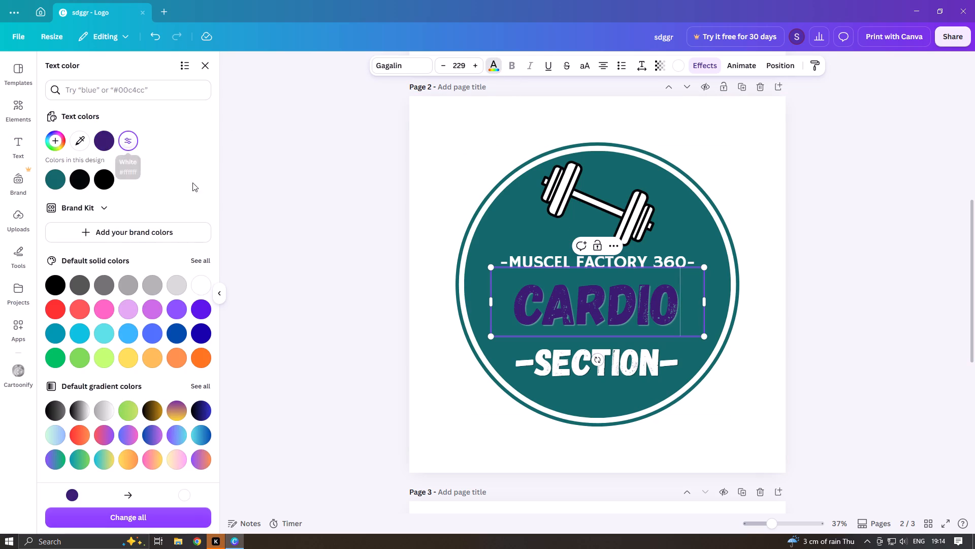
left_click_drag(514, 312, 685, 319)
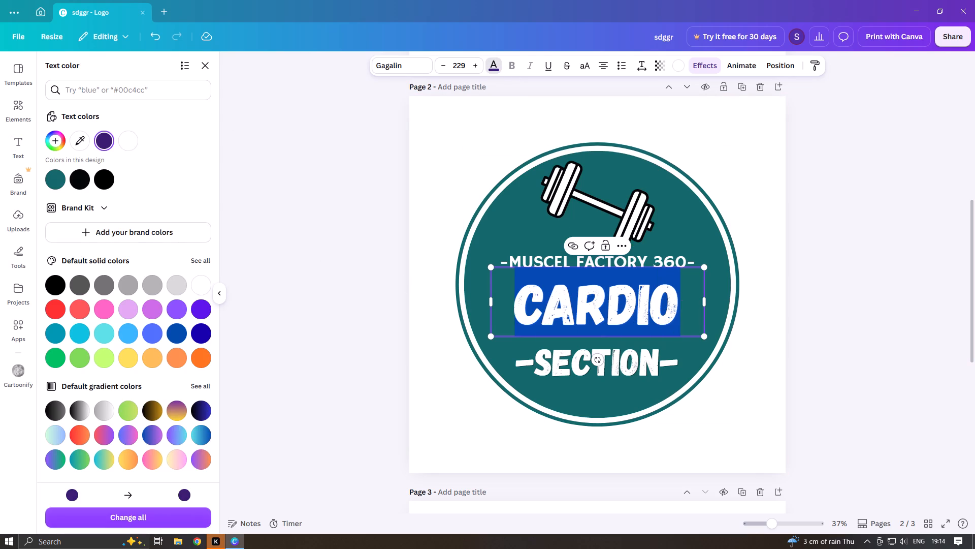
left_click(133, 144)
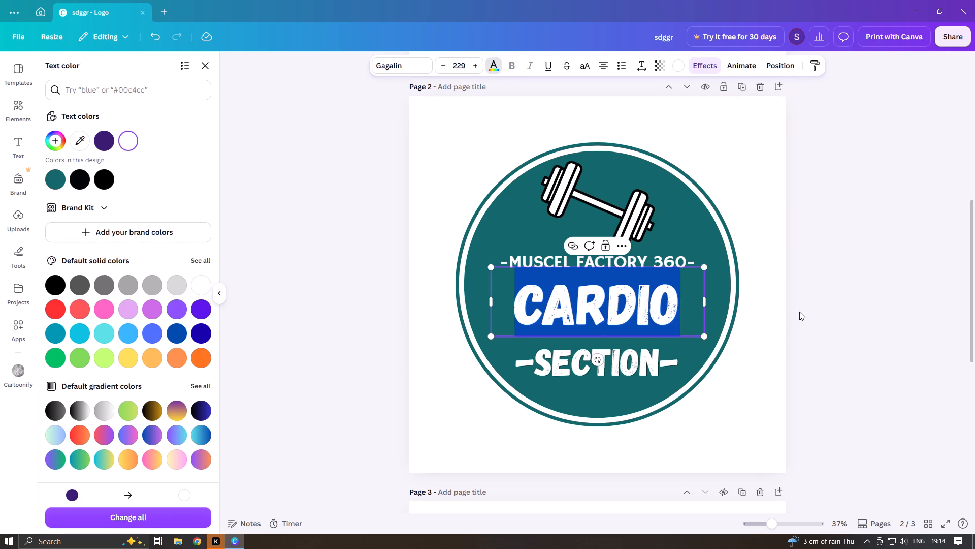
left_click(849, 312)
left_click(760, 315)
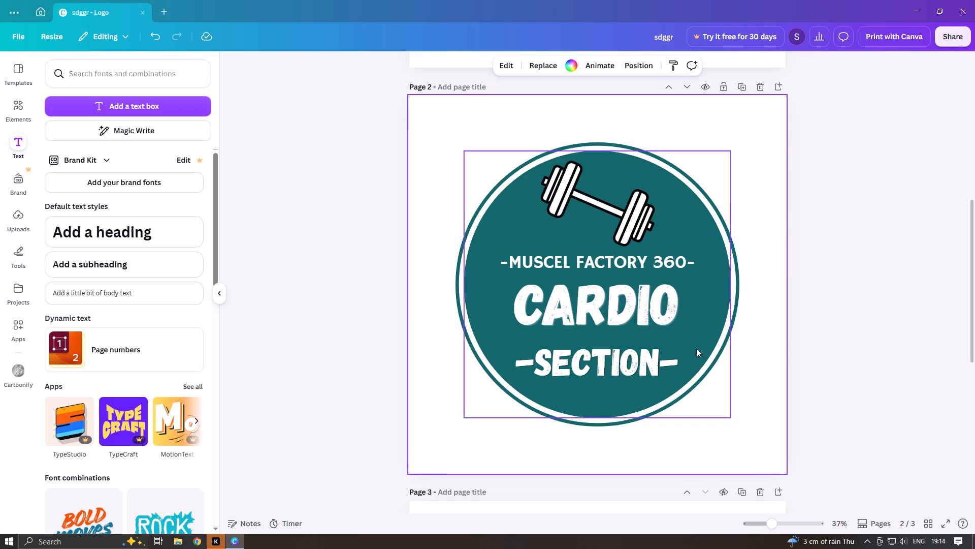
Duplicate the white "CARDIO" text and move the copy down over the circle's bottom edge.
left_click(549, 311)
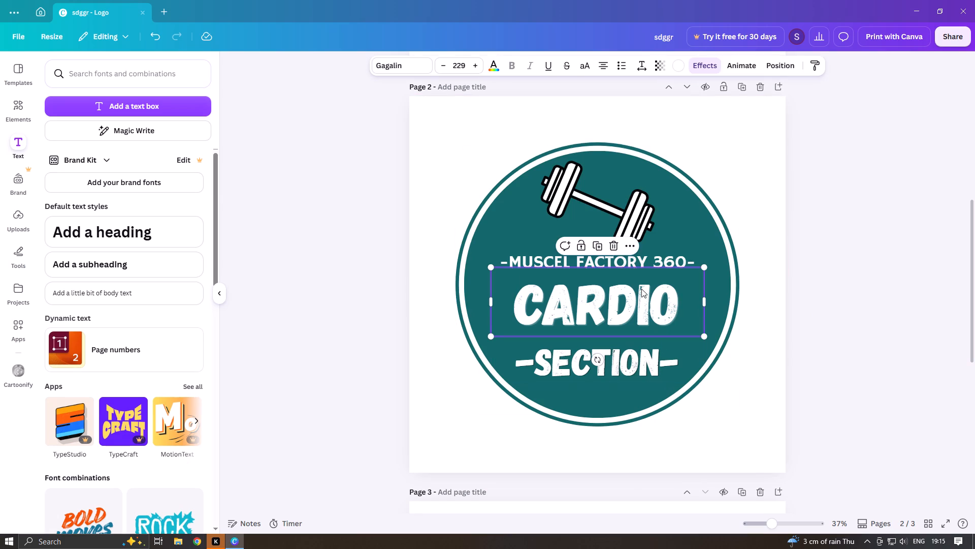
left_click(601, 249)
left_click_drag(598, 313, 664, 443)
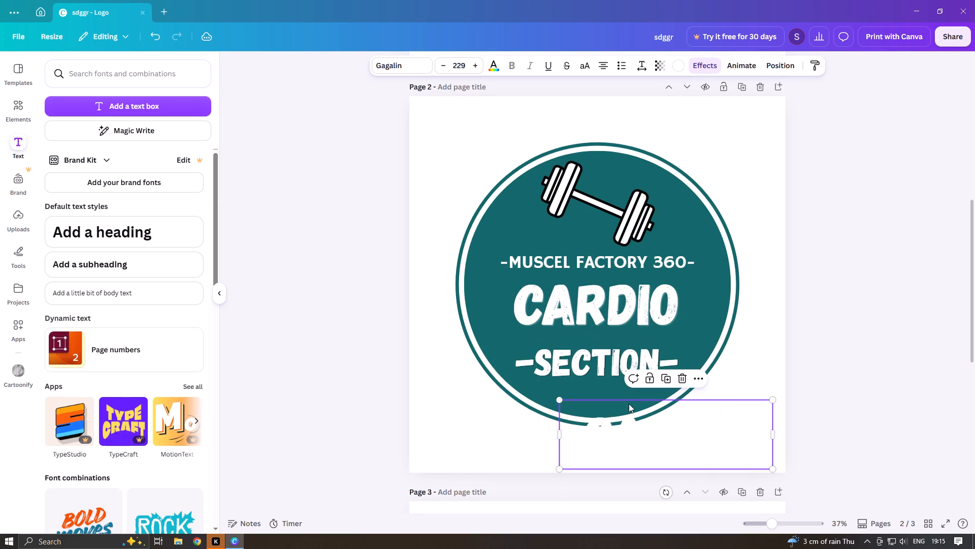
Delete the existing "-SECTION-" text from the logo on page 2.
left_click(607, 355)
left_click(610, 318)
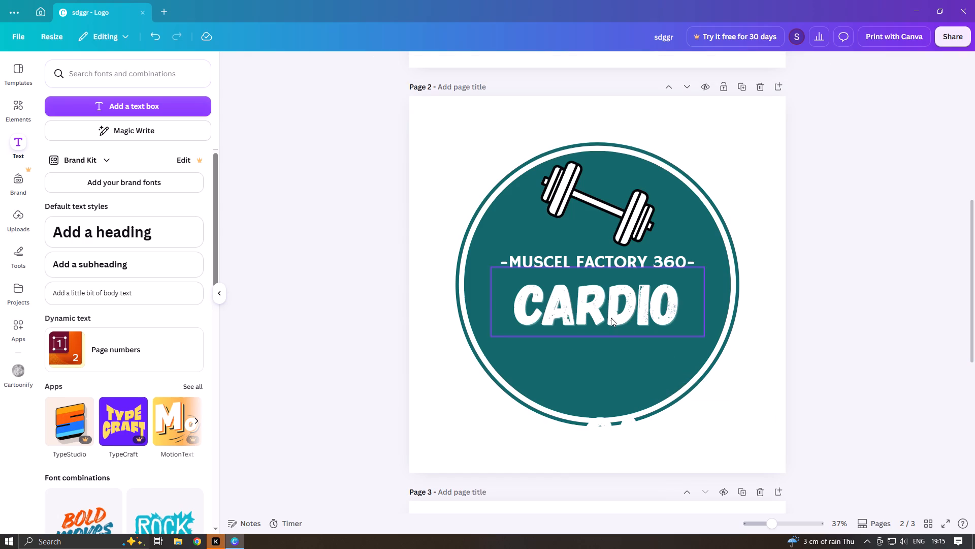
Centre the copied "CARDIO" text just under the original and set its font size to 150.
left_click_drag(643, 426, 595, 348)
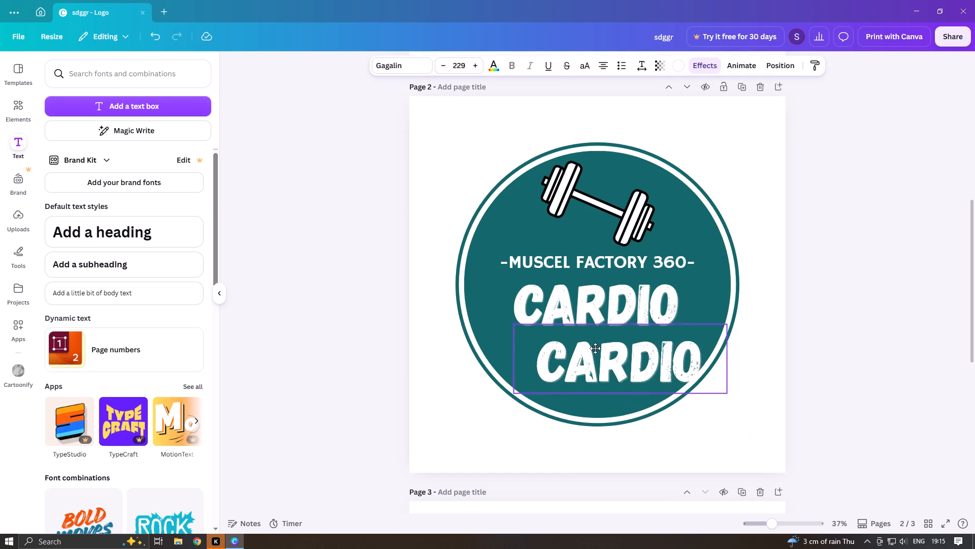
left_click_drag(595, 348, 573, 339)
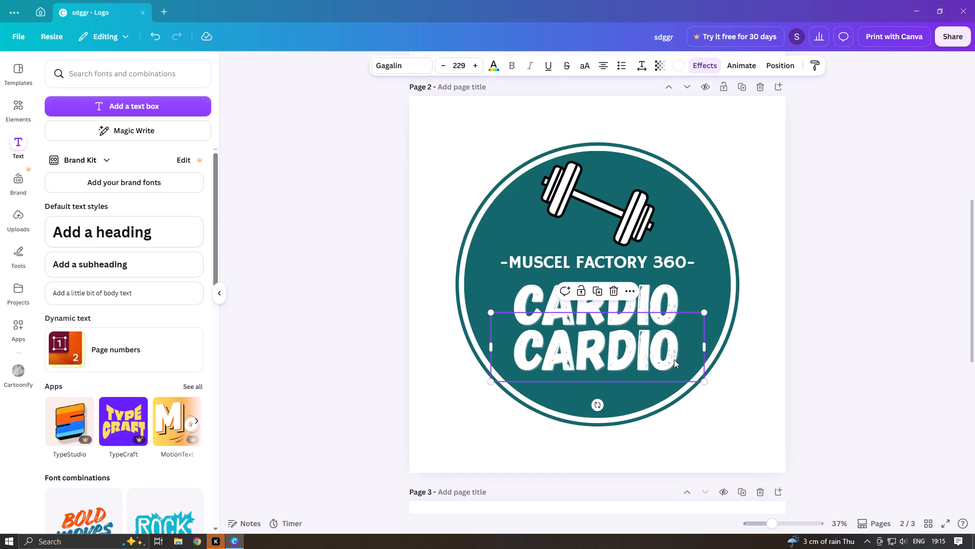
left_click(443, 65)
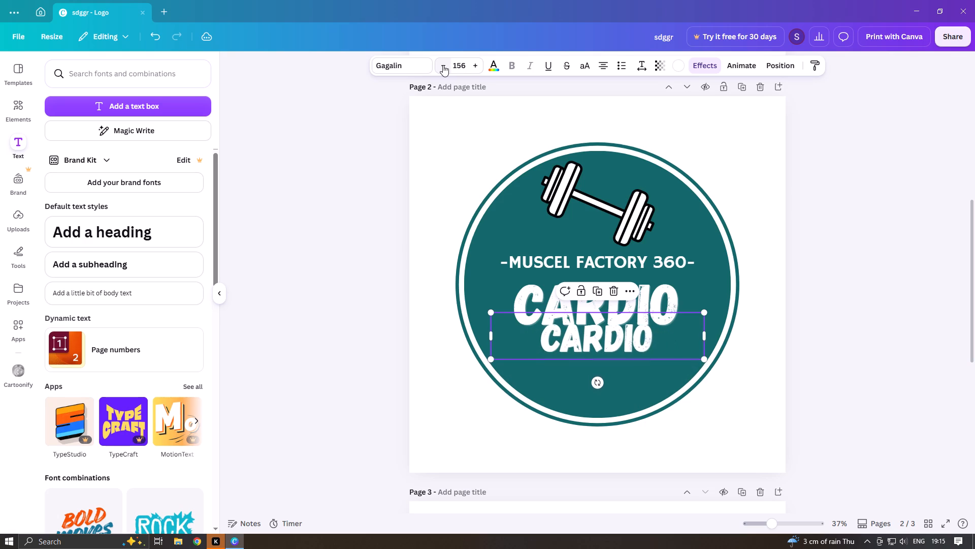
triple_click(443, 65)
double_click(443, 65)
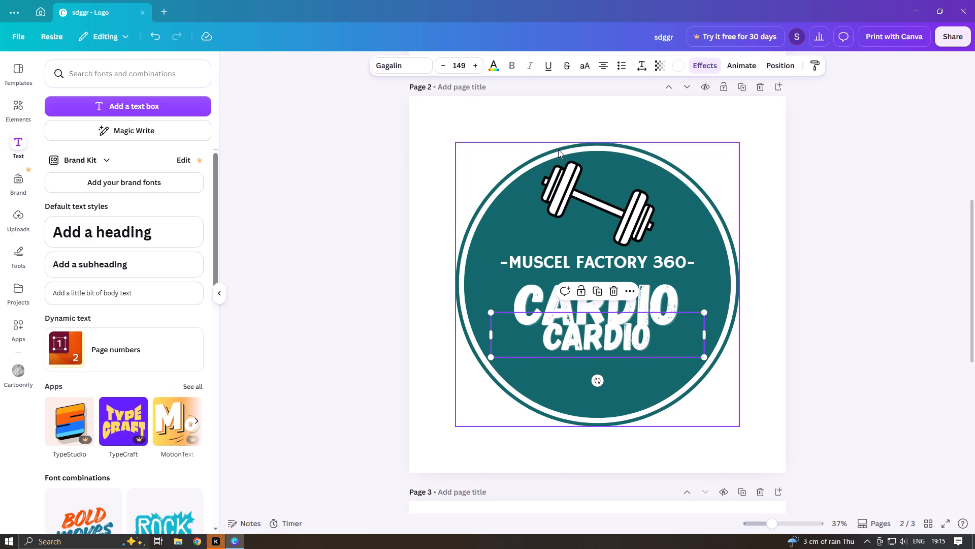
left_click(477, 70)
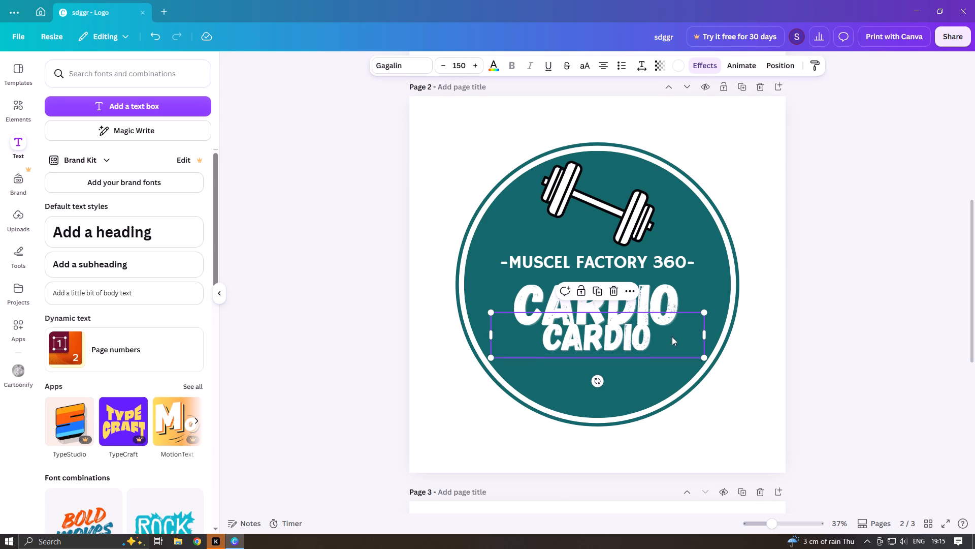
Replace the wording of the smaller "CARDIO" copy with "-section-".
left_click(662, 333)
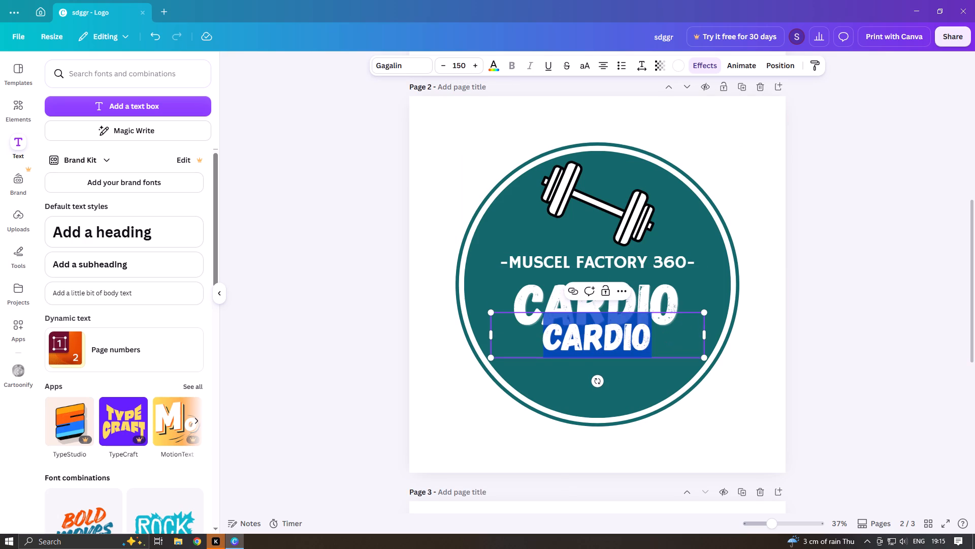
key("BackSpace")
key("equal")
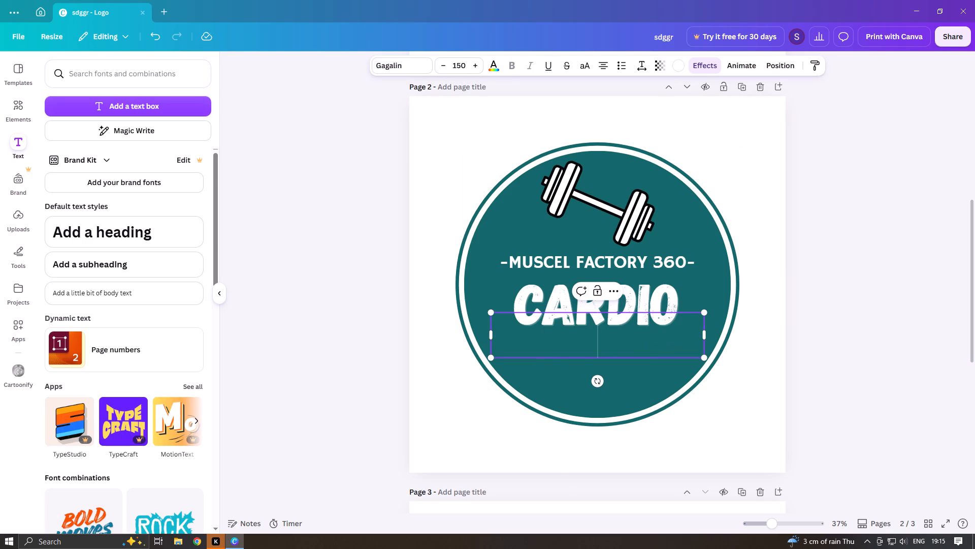
key("BackSpace")
key("minus")
type("sec")
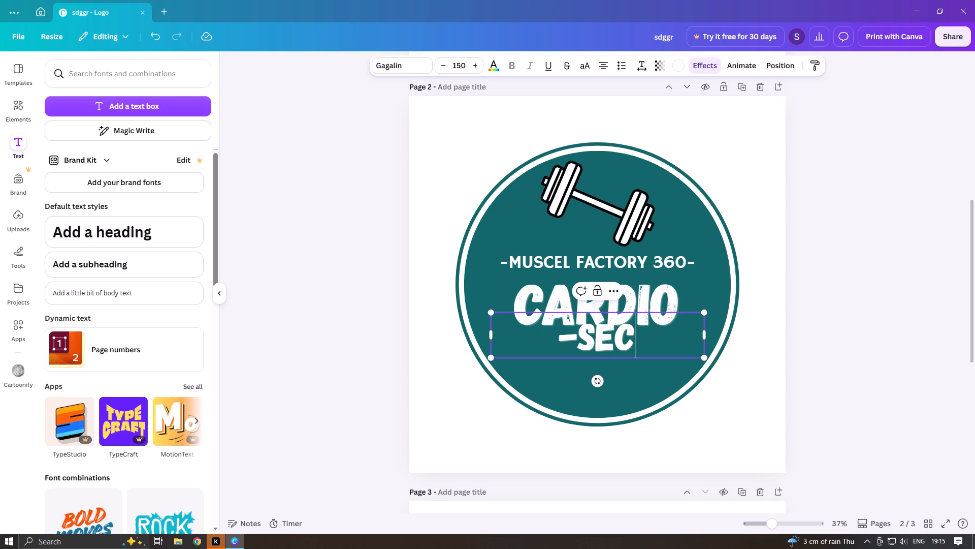
type("tion")
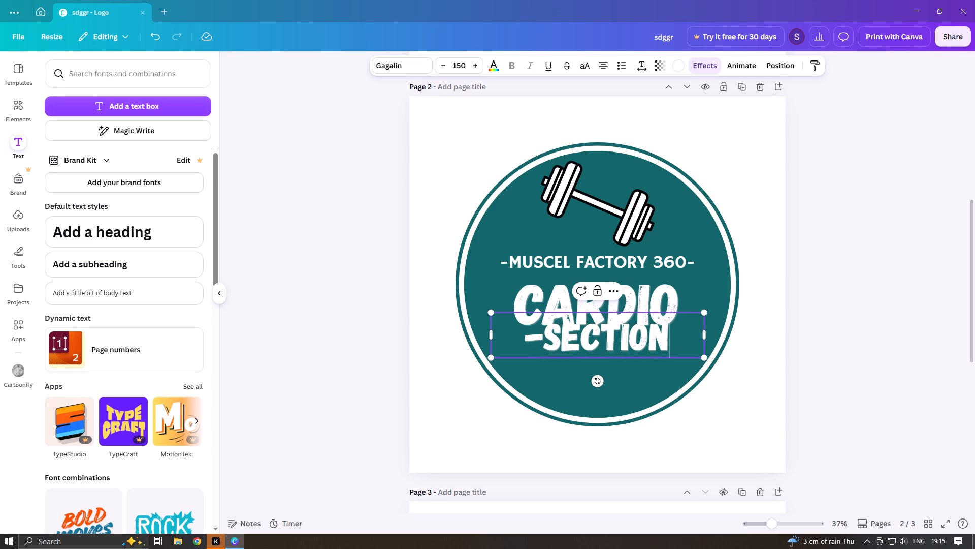
key("minus")
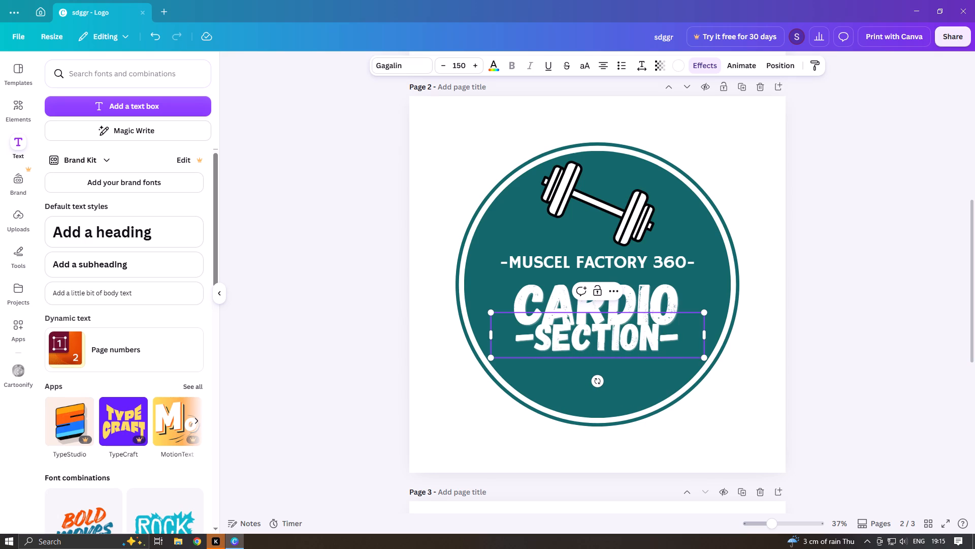
left_click(428, 426)
Move the new "-section-" text down clear of "CARDIO", centred on the page, and deselect it.
left_click_drag(594, 345, 594, 355)
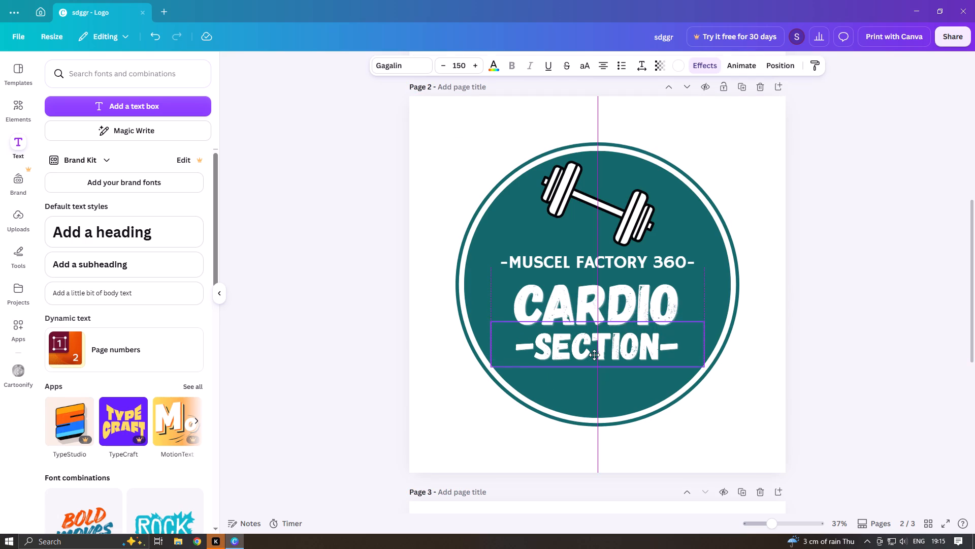
left_click_drag(594, 355, 594, 369)
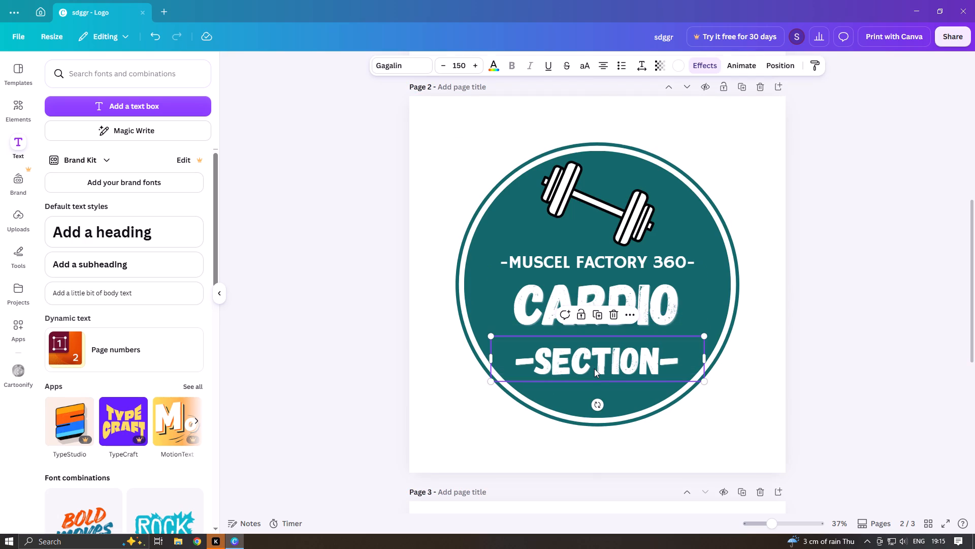
left_click(861, 349)
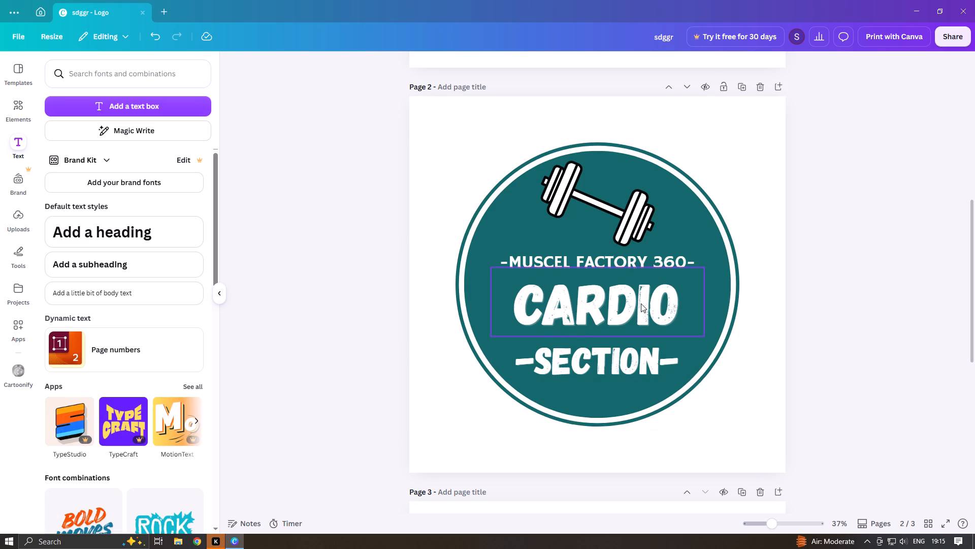
Set the font size of the "CARDIO" text on page 2 to 250.
left_click(626, 303)
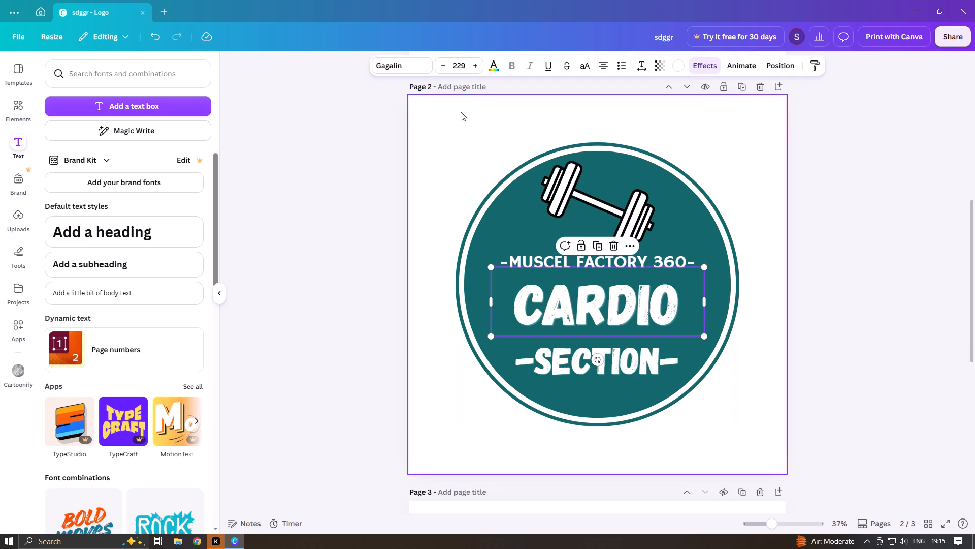
left_click(478, 63)
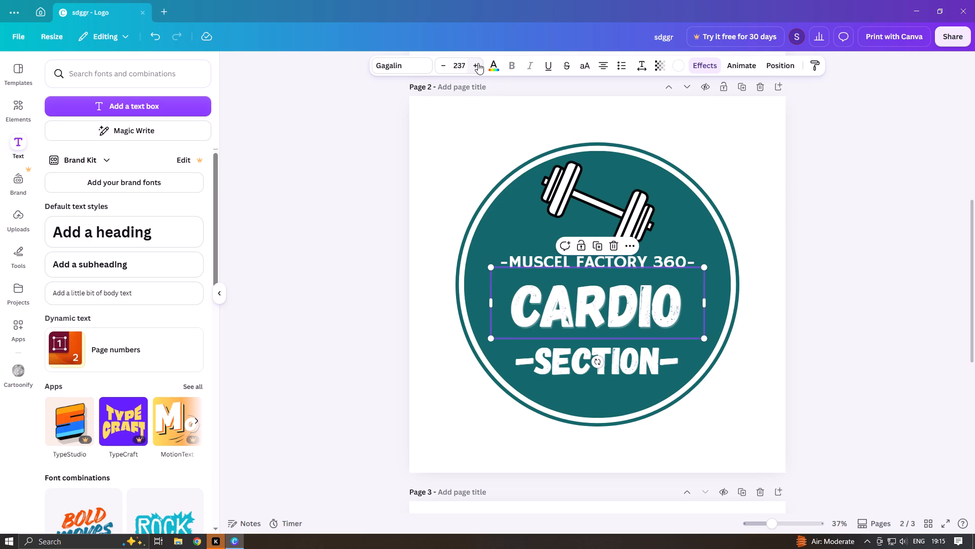
left_click(478, 63)
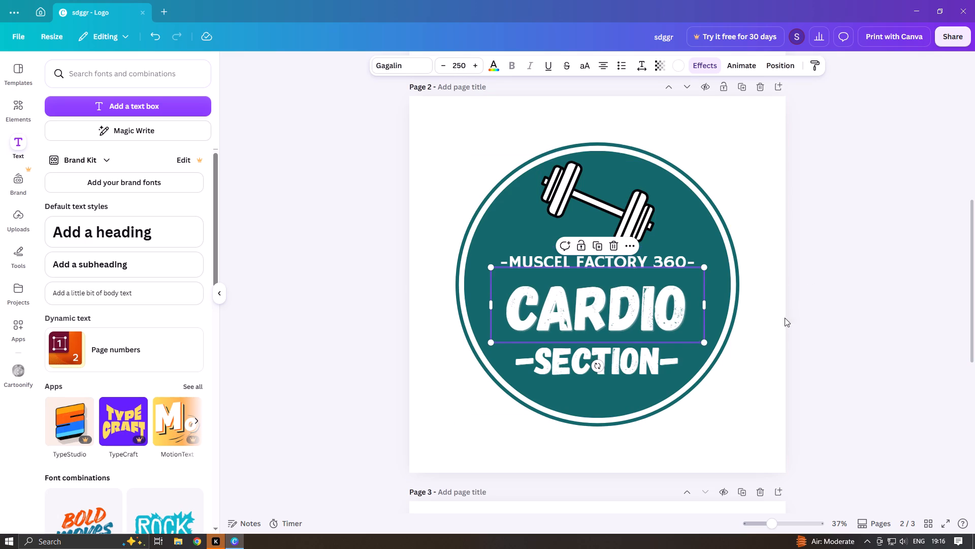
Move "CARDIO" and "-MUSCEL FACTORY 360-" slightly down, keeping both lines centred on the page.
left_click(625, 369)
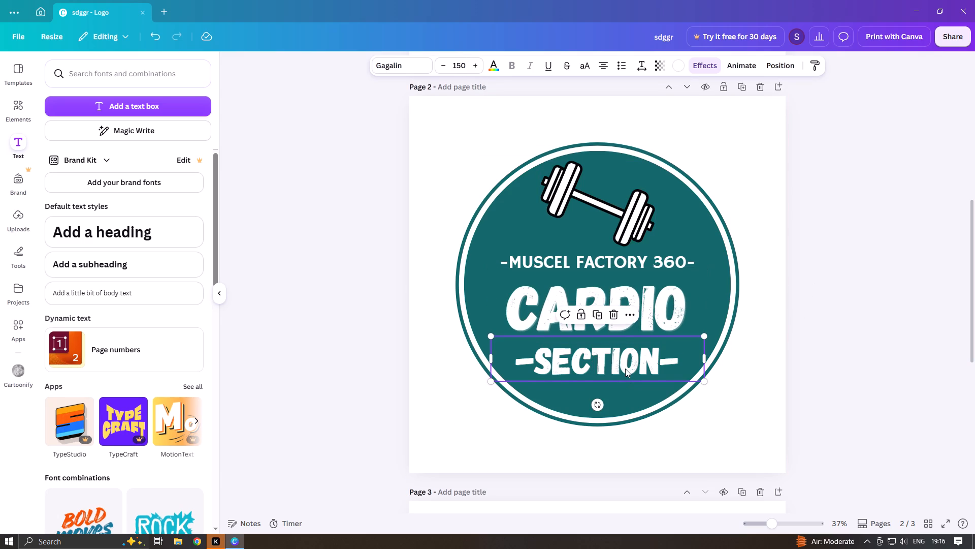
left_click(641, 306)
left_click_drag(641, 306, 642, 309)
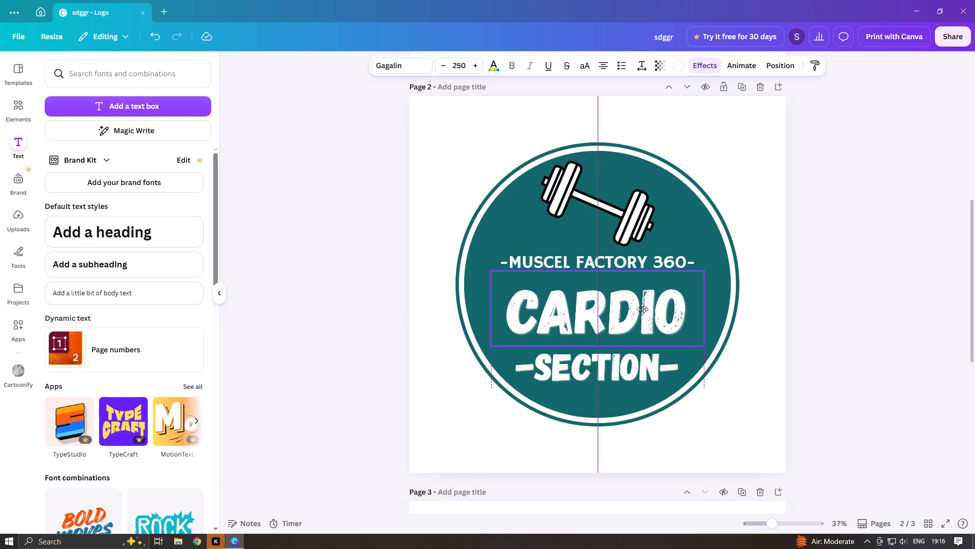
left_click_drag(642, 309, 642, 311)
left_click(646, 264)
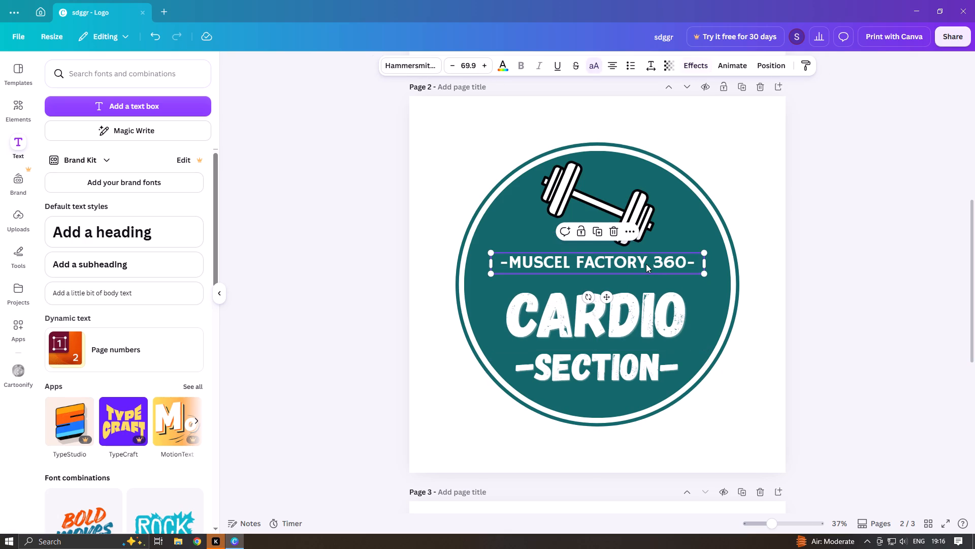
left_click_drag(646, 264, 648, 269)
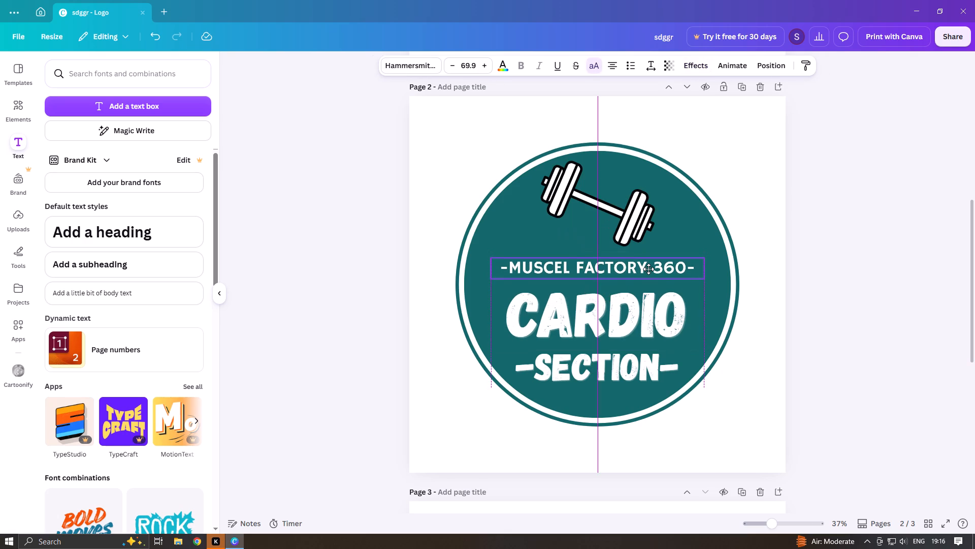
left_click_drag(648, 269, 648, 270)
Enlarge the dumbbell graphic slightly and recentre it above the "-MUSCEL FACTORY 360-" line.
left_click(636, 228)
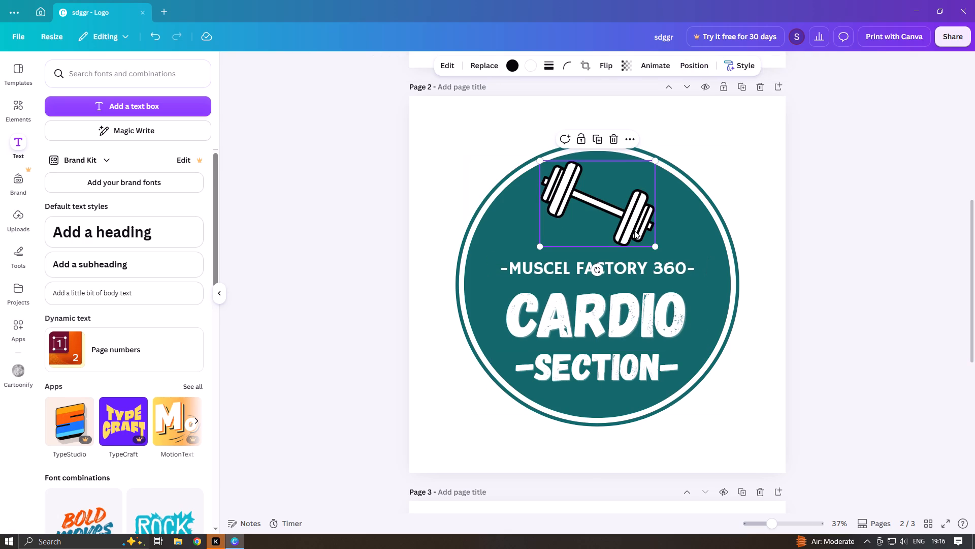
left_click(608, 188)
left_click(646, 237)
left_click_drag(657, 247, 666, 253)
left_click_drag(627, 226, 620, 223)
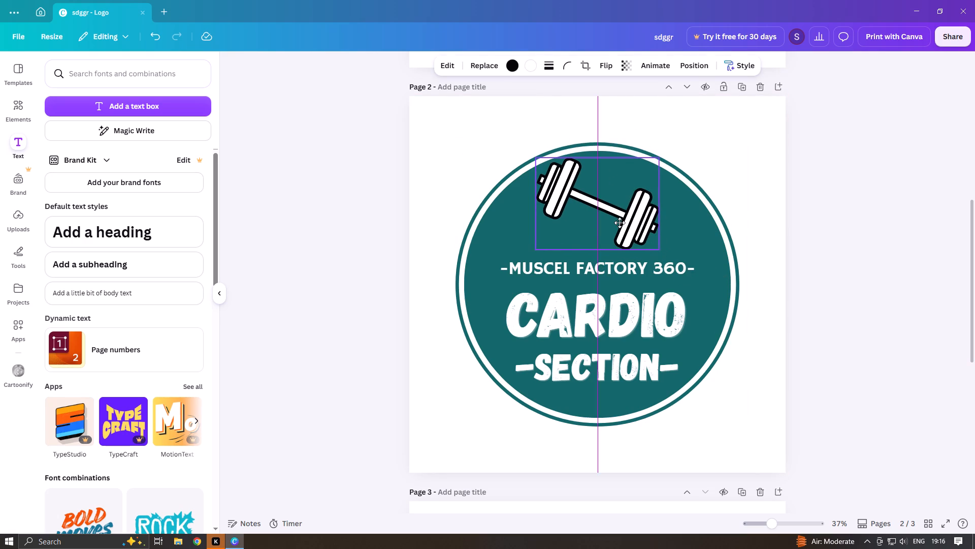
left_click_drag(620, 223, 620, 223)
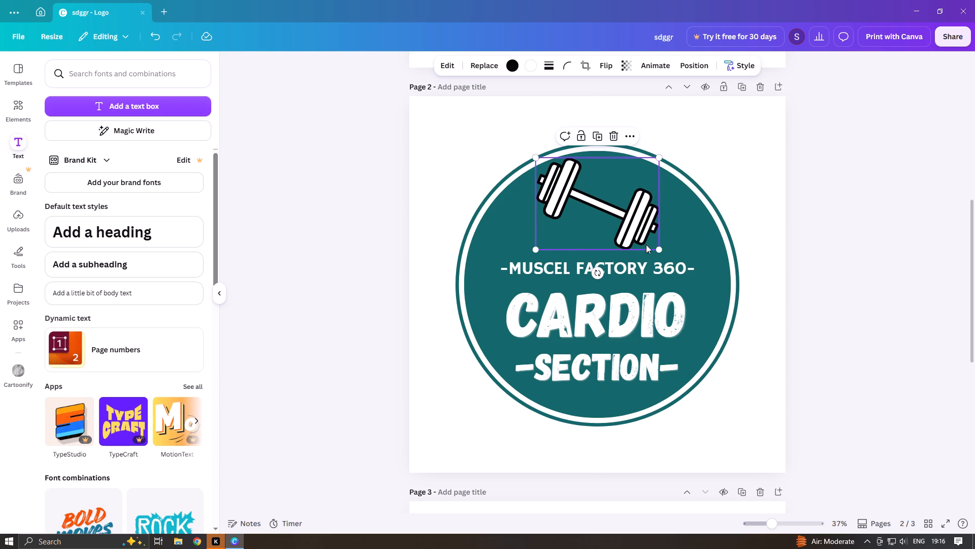
Shrink the dumbbell graphic to about 500 px wide and centre it at the top of the circle.
left_click_drag(658, 249, 629, 229)
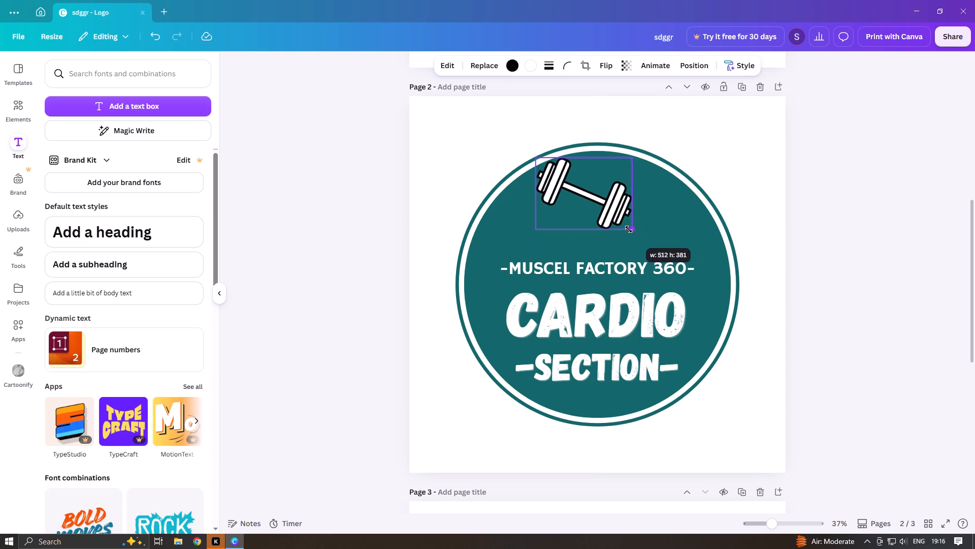
left_click_drag(629, 229, 626, 228)
left_click_drag(596, 204, 612, 212)
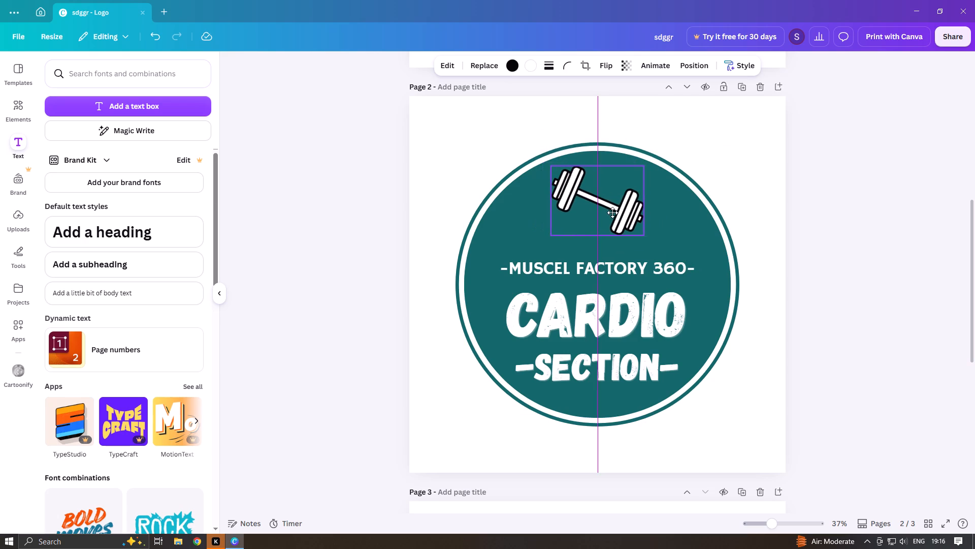
left_click_drag(612, 212, 610, 212)
left_click(610, 211)
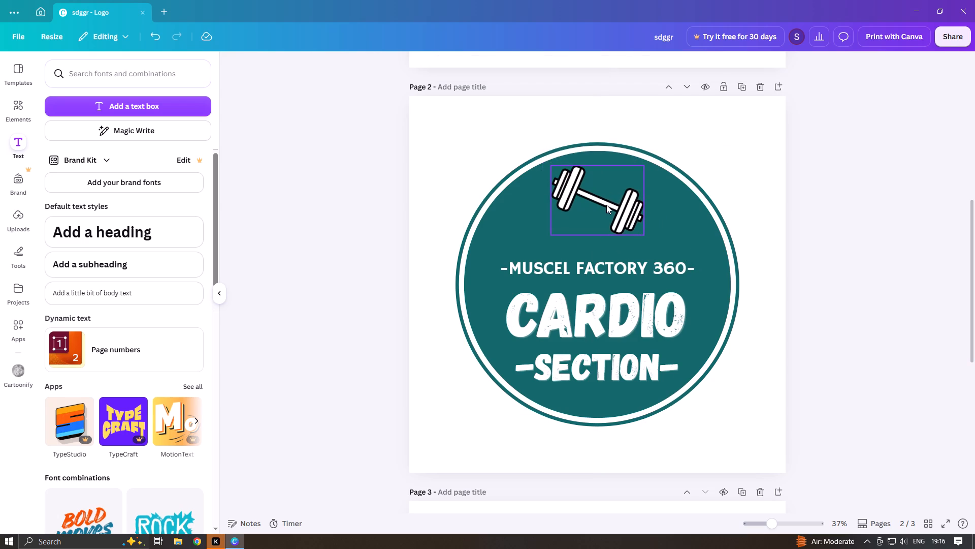
left_click(606, 205)
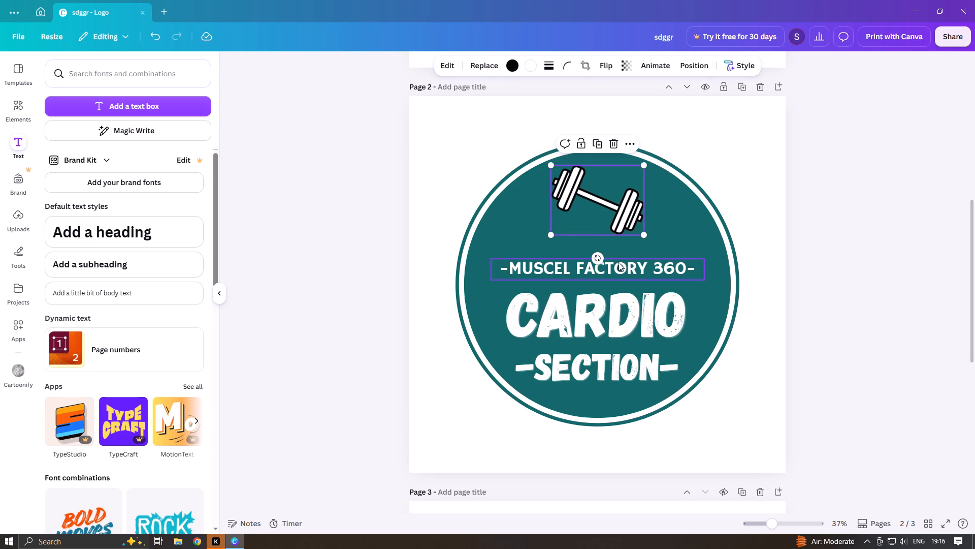
Move "-MUSCEL FACTORY 360-" up closer to the dumbbell and set its font size to 72.
left_click_drag(620, 266, 619, 253)
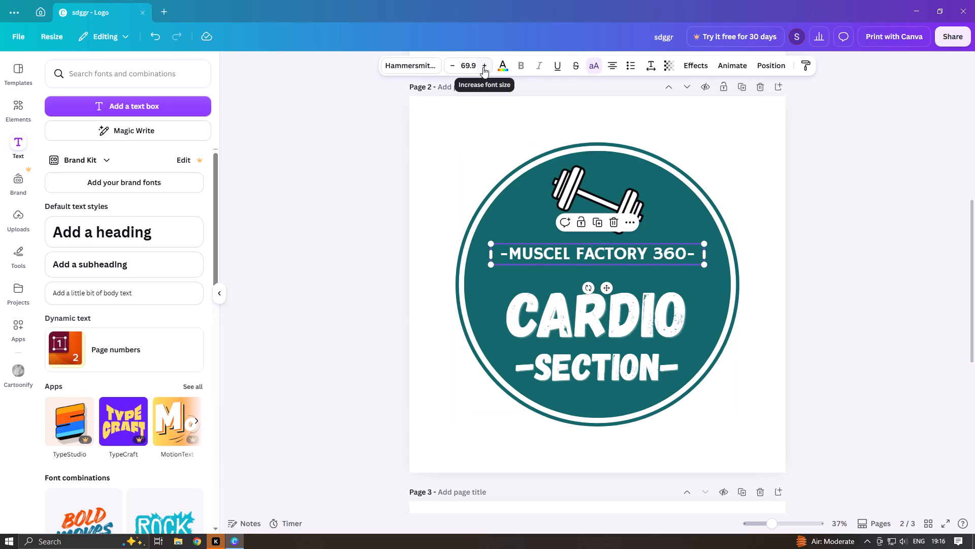
left_click(483, 67)
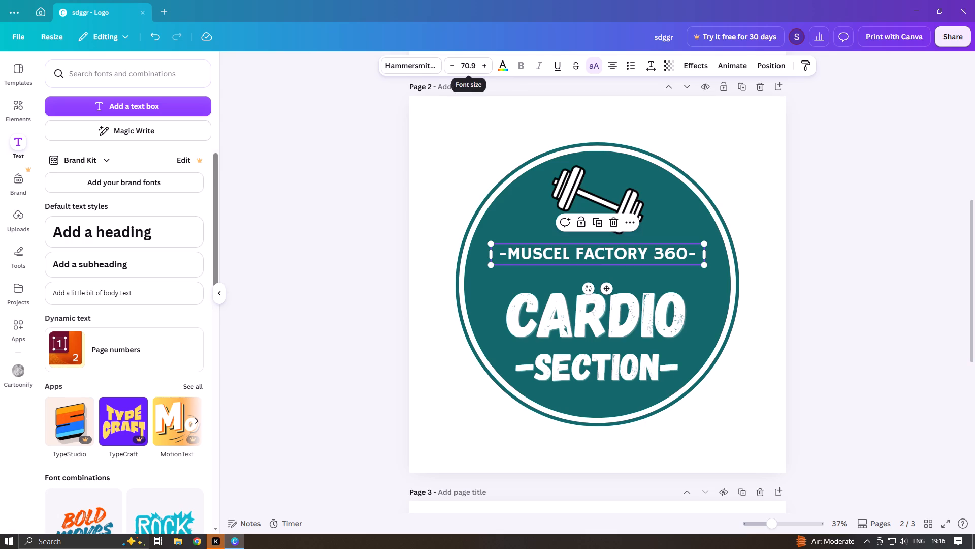
left_click(473, 65)
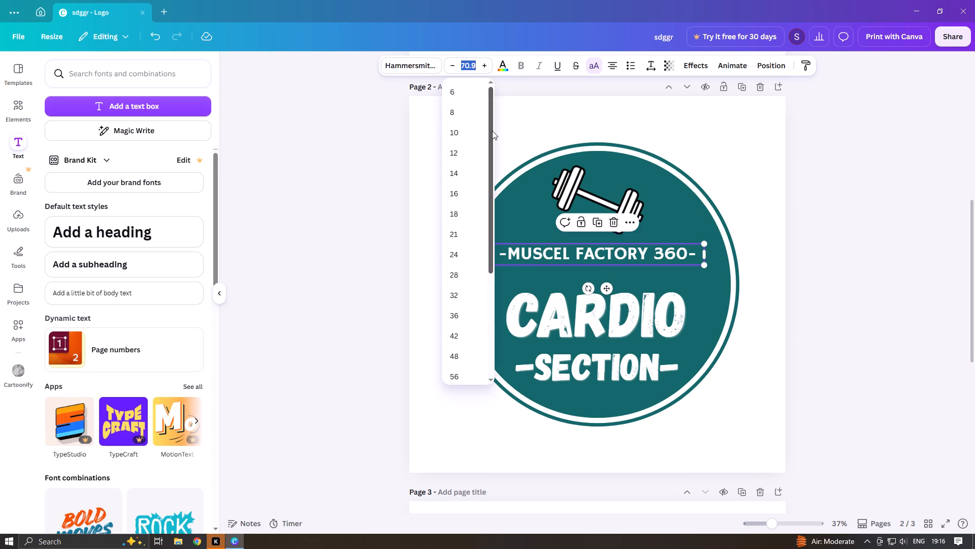
scroll(492, 131, "down", 3)
left_click(461, 268)
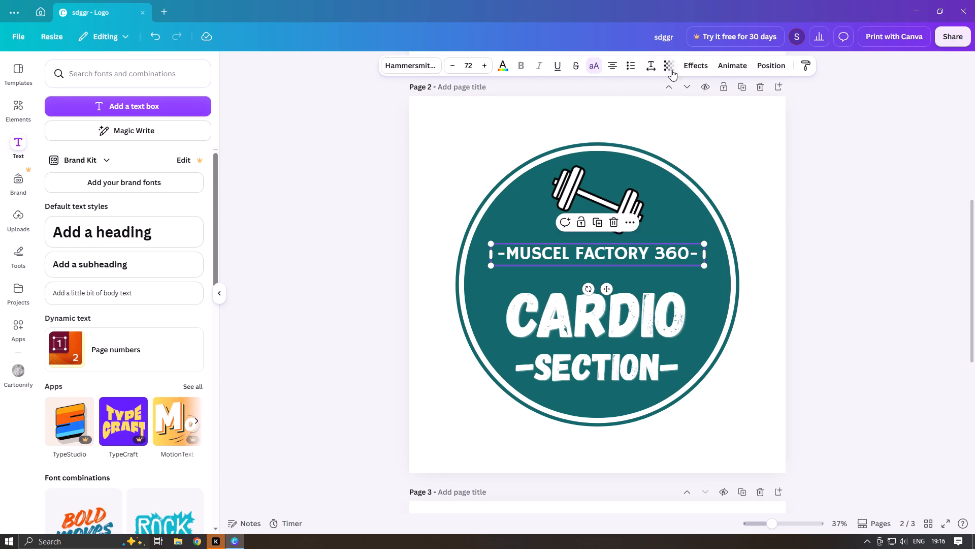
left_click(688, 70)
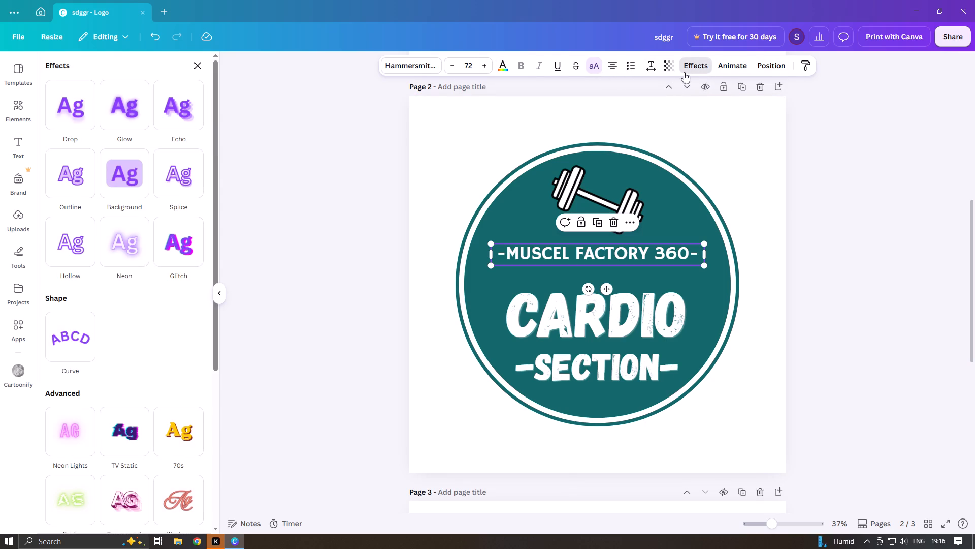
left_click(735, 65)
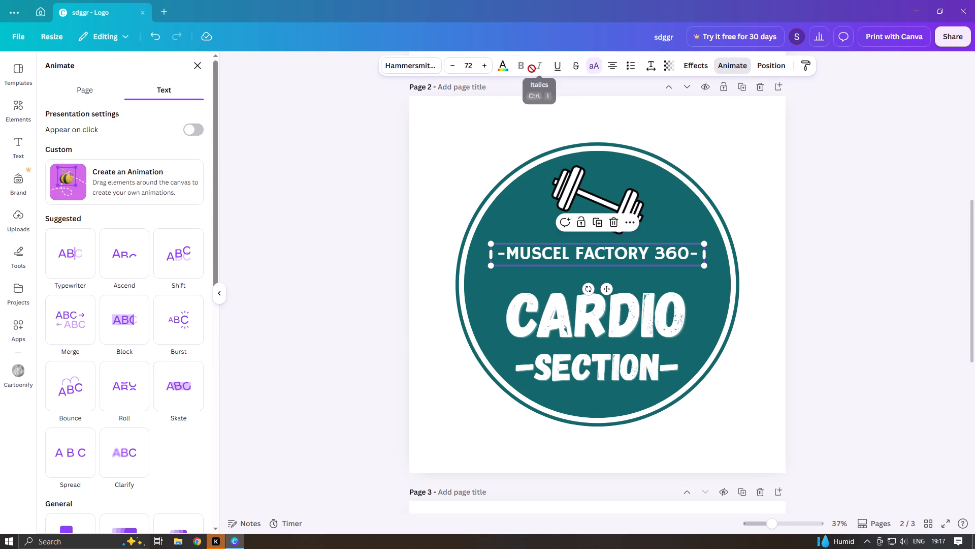
Change the colour of the "-MUSCEL FACTORY 360-" text to black and deselect it.
left_click(509, 66)
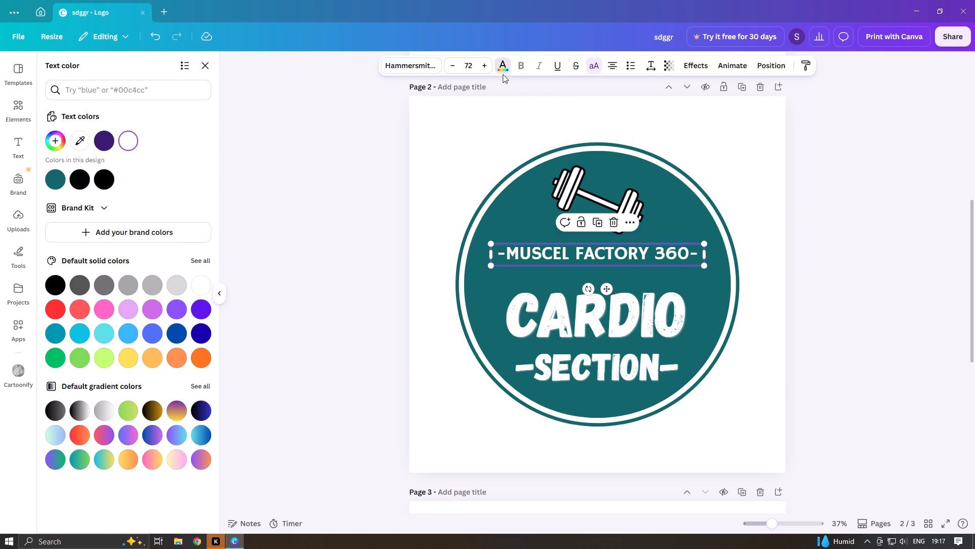
left_click(107, 186)
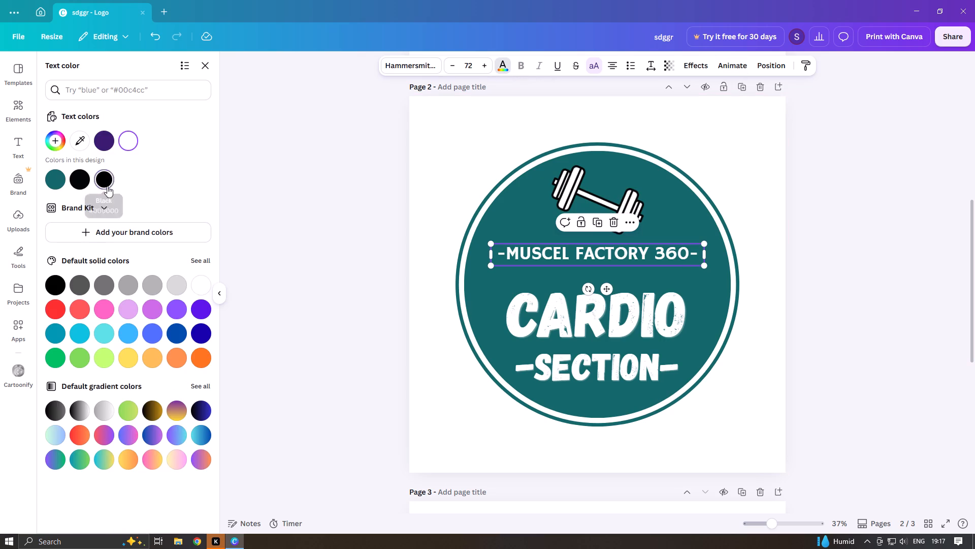
left_click(297, 215)
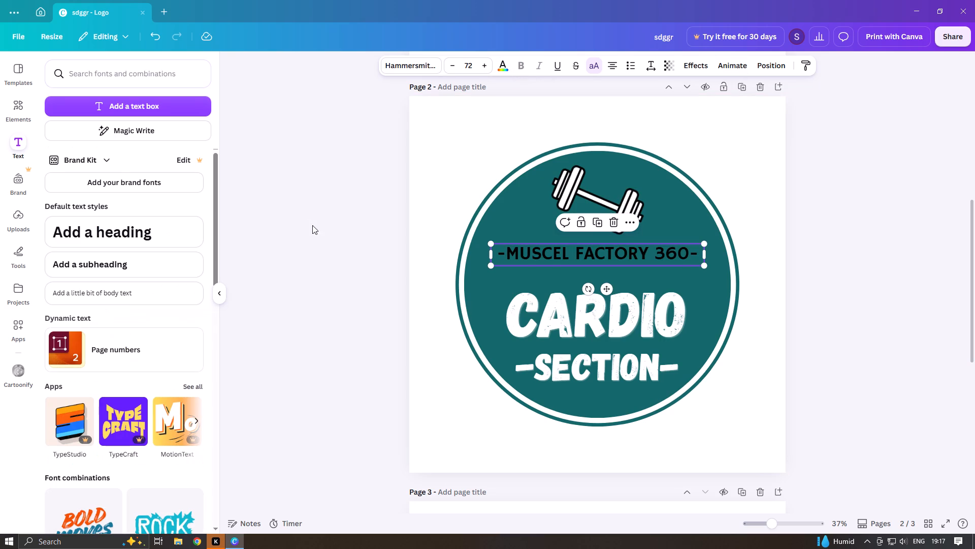
left_click(441, 199)
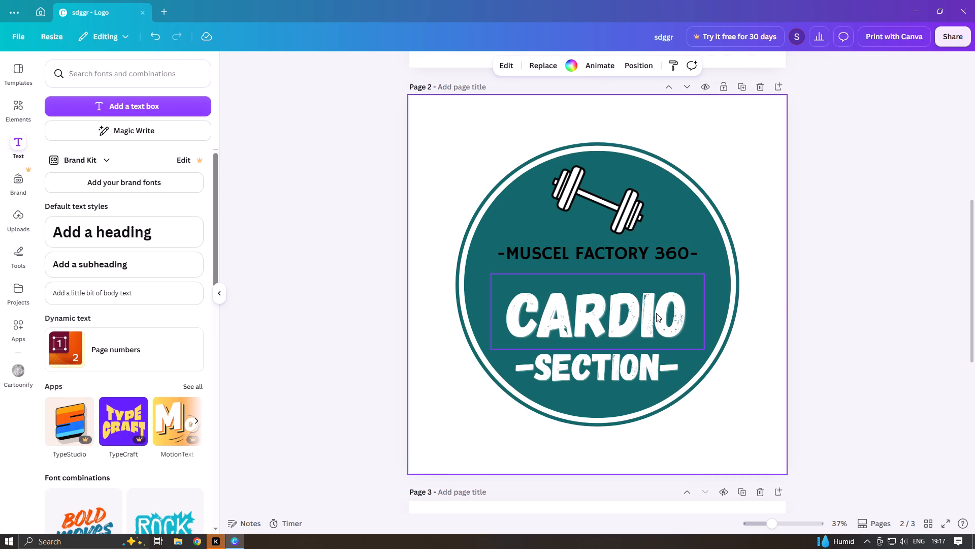
Move "CARDIO" and "-SECTION-" up to close the gaps below "-MUSCEL FACTORY 360-", and deselect them.
left_click_drag(615, 311, 615, 297)
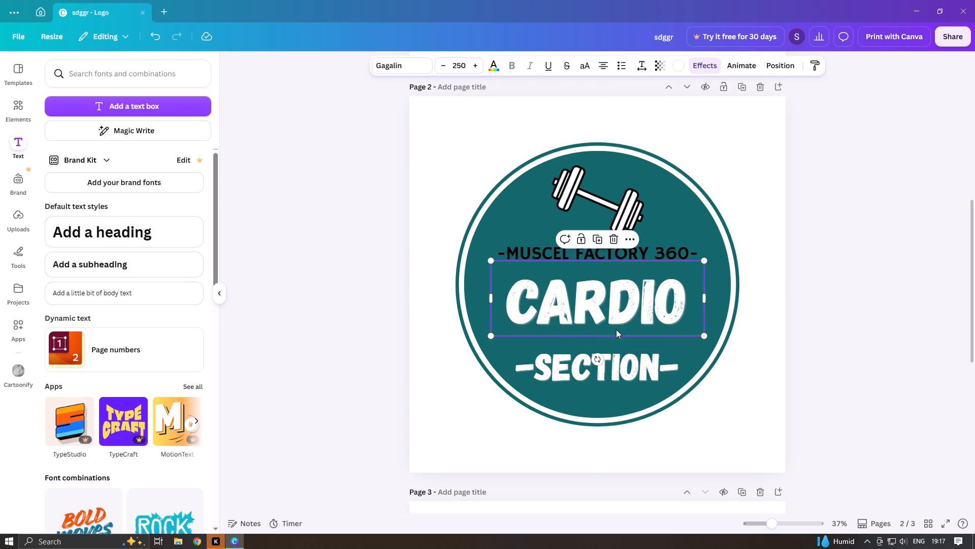
left_click_drag(616, 358, 616, 342)
left_click(907, 331)
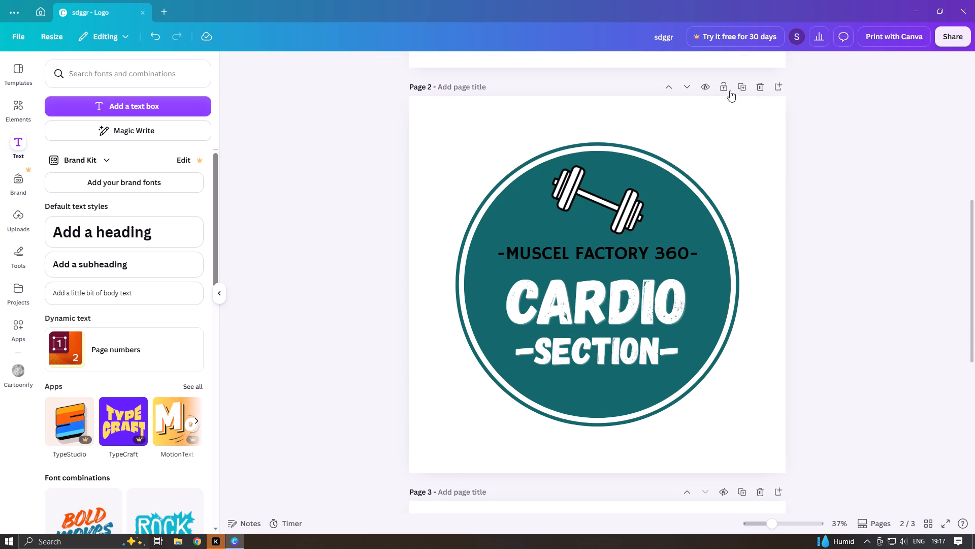
Duplicate page 2 with the "CARDIO SECTION" logo.
left_click(743, 87)
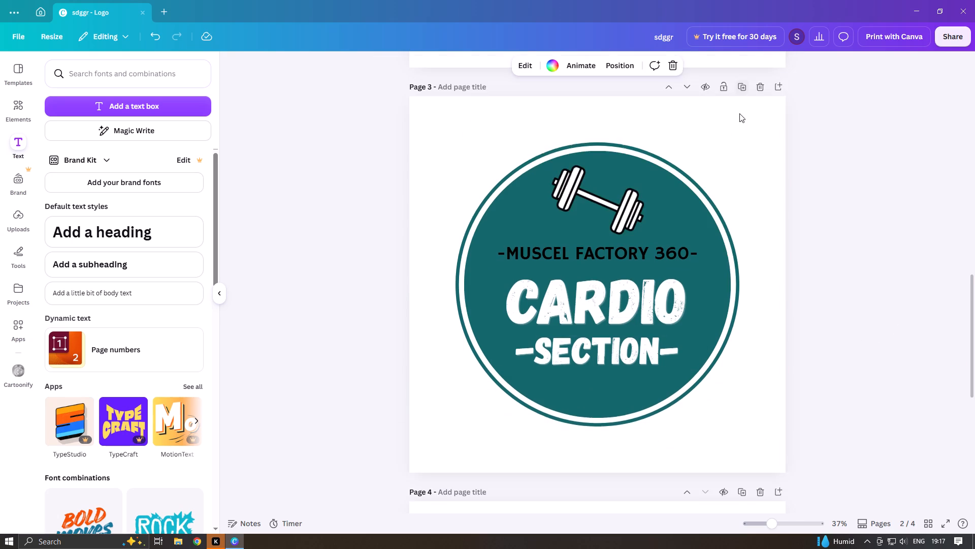
Delete page 1 containing the "DUMBELS SECTION" logo.
scroll(668, 285, "up", 9)
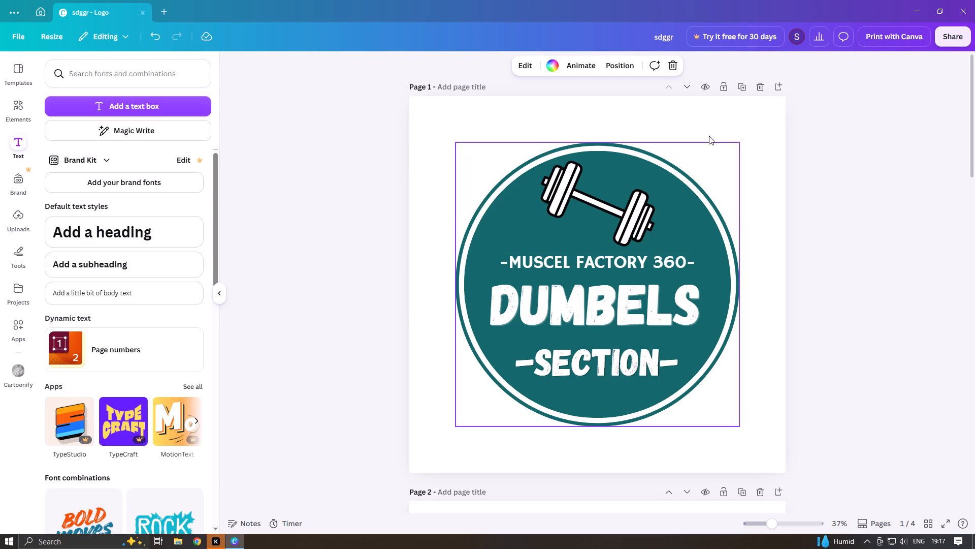
left_click(763, 85)
Move the "CARDIO" text on page 2 slightly up towards "-MUSCEL FACTORY 360-", keeping it horizontally centred in the circle.
scroll(752, 169, "down", 3)
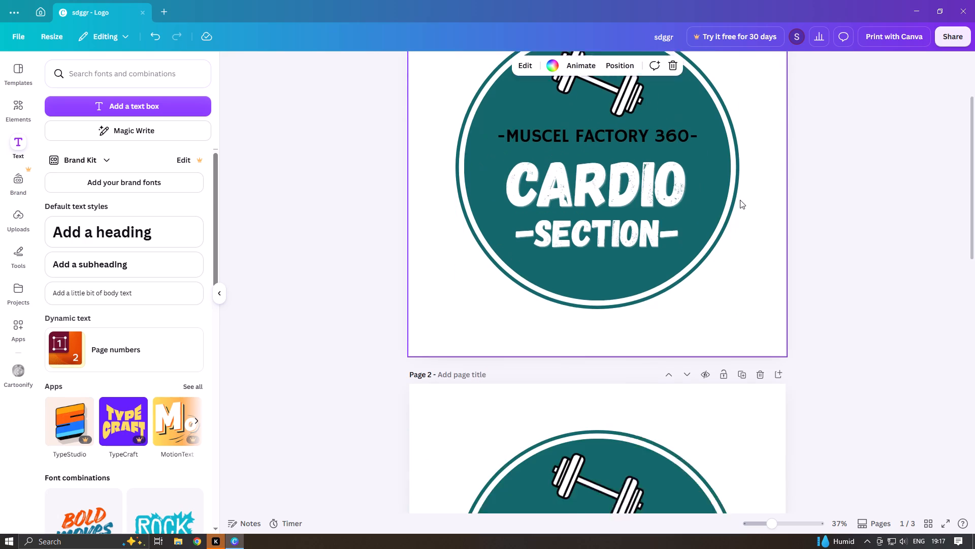
scroll(740, 200, "down", 6)
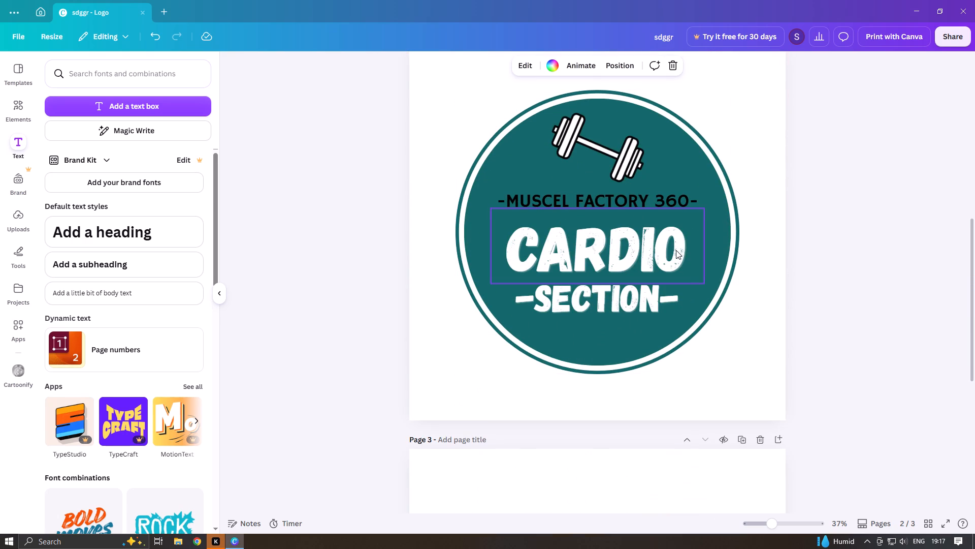
left_click(676, 250)
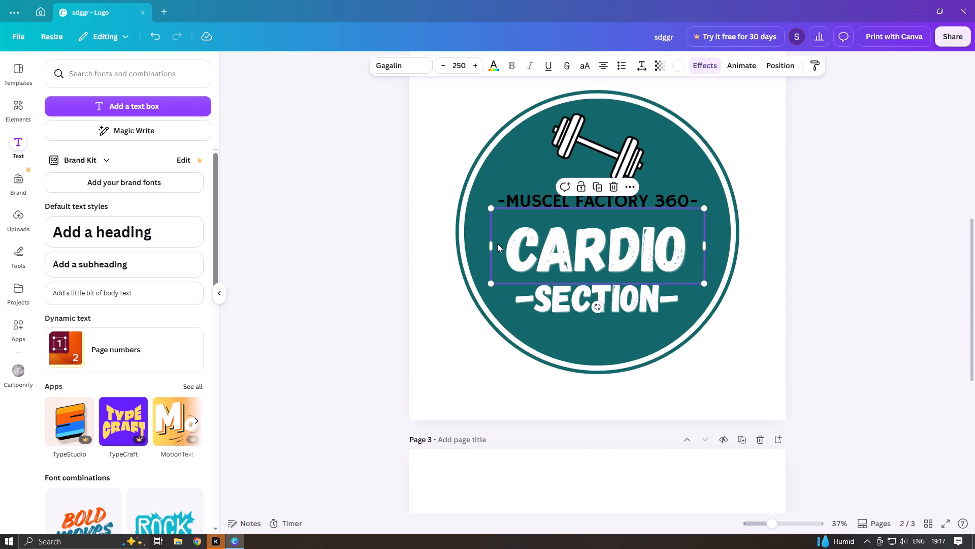
left_click_drag(513, 247, 563, 244)
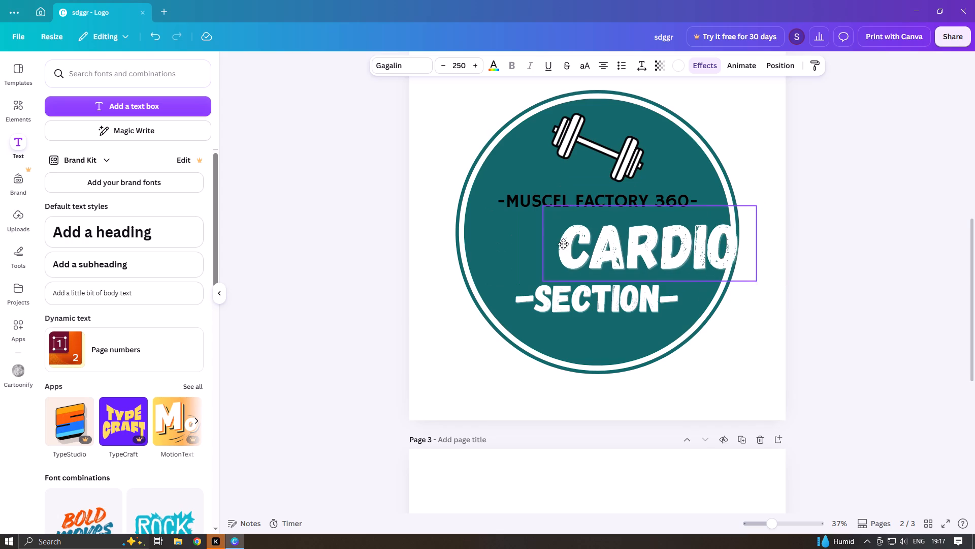
left_click_drag(563, 244, 509, 240)
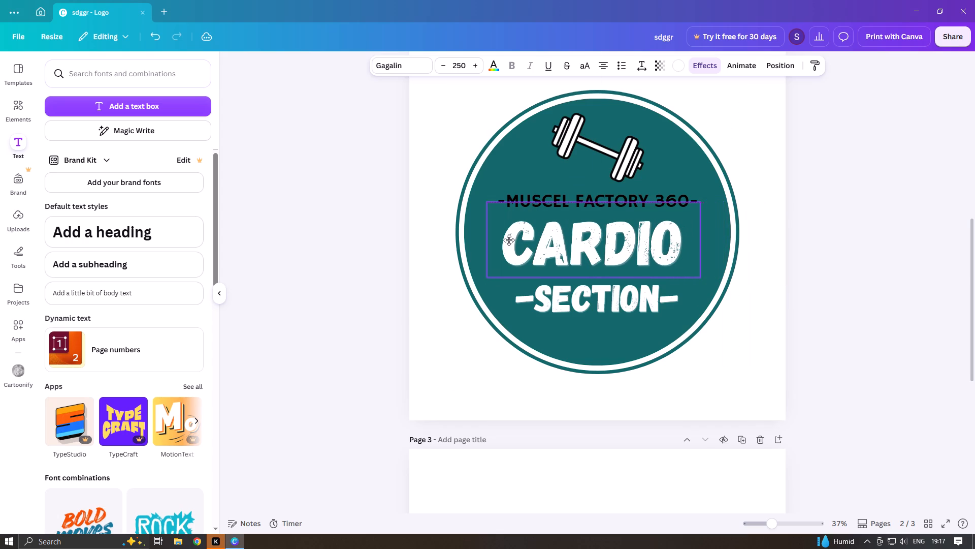
left_click_drag(509, 240, 512, 240)
Replace the "CARDIO" text on page 2 with "DUMBEL" and deselect it.
left_click(512, 240)
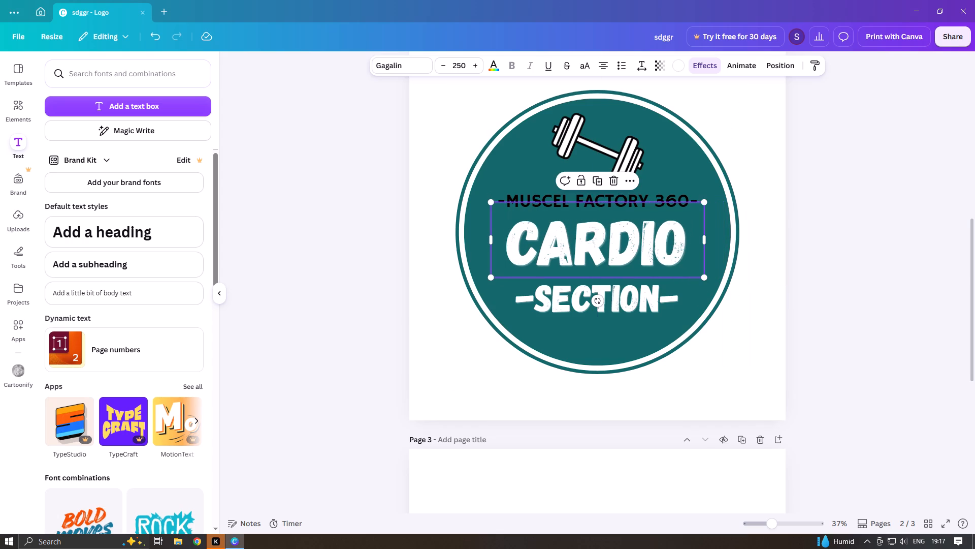
left_click(682, 255)
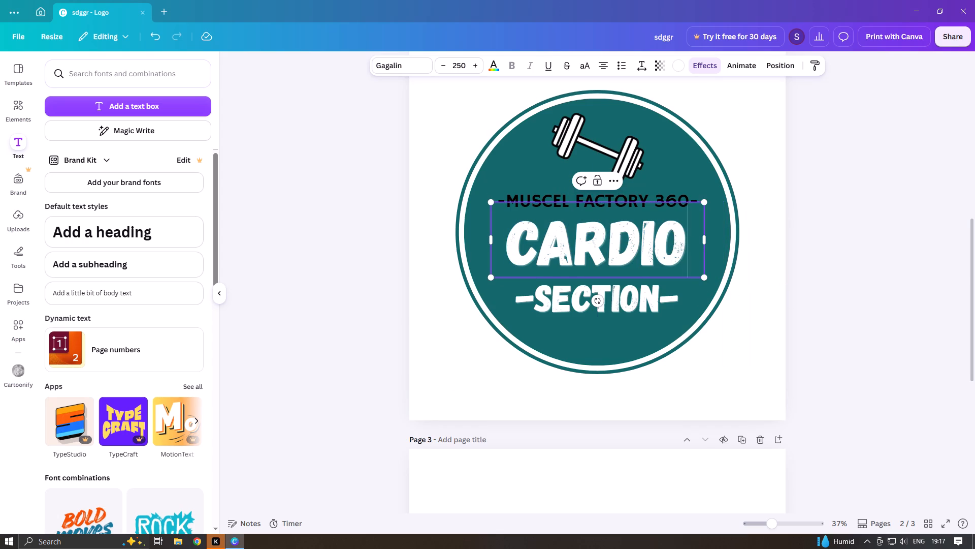
key("BackSpace")
key("BackSpace")
key("BackSpace")
key("BackSpace")
key("BackSpace")
key("BackSpace")
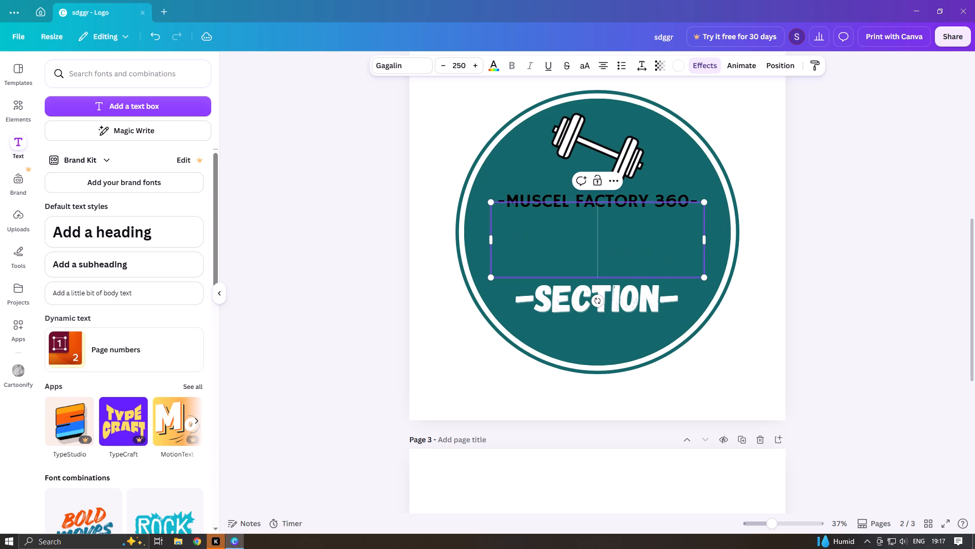
key("d")
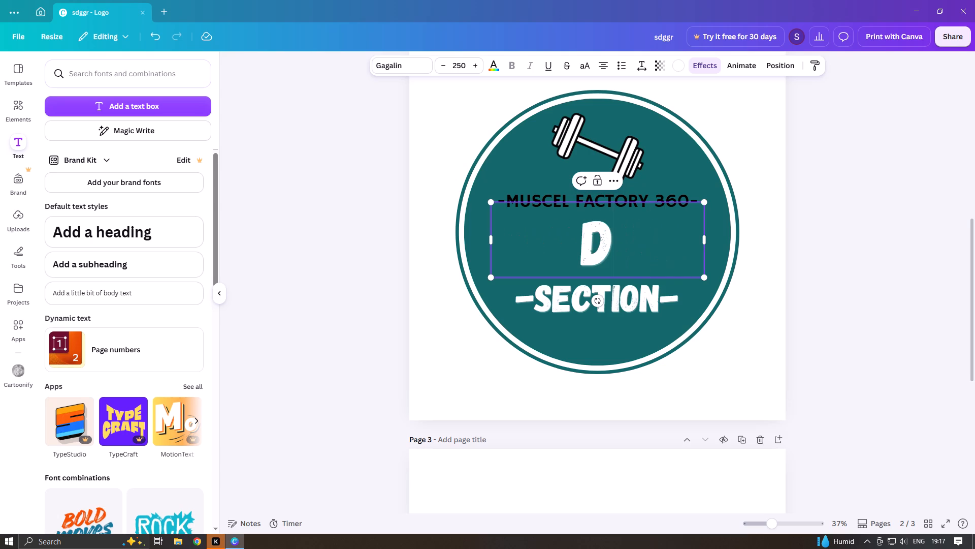
key("u")
type("mbel")
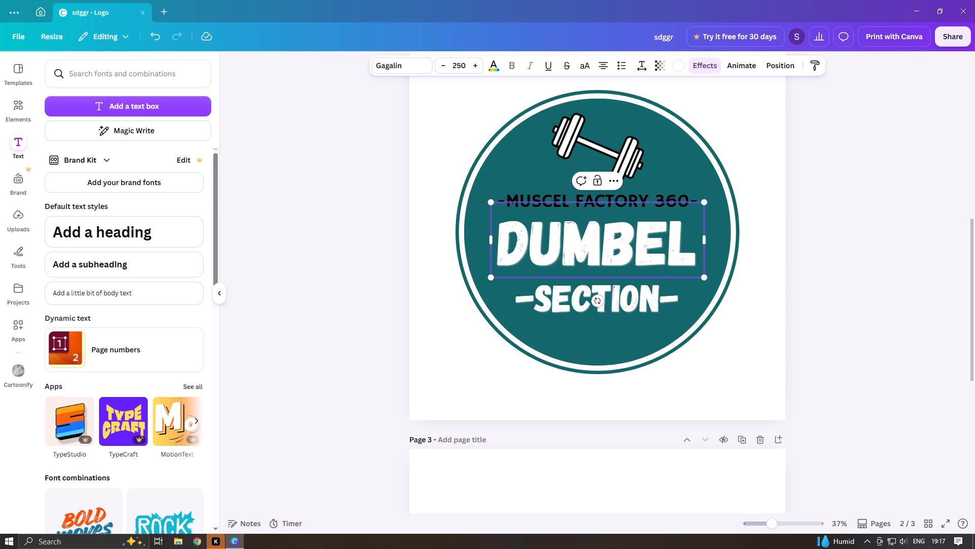
left_click(832, 313)
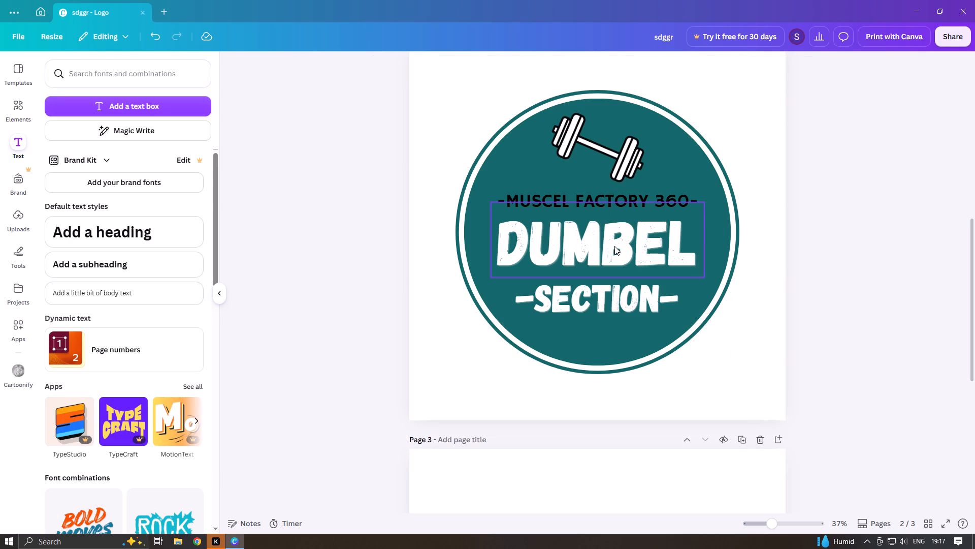
left_click(613, 246)
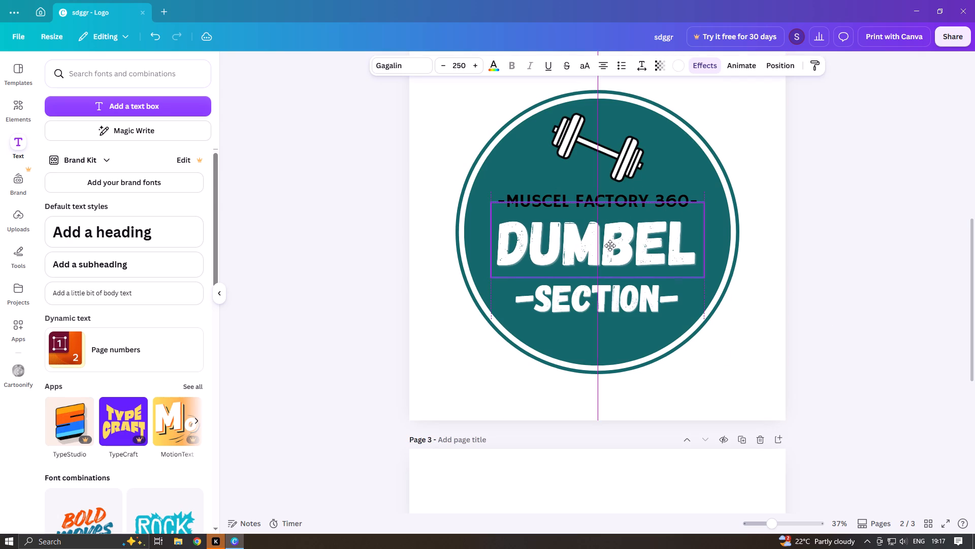
left_click(868, 265)
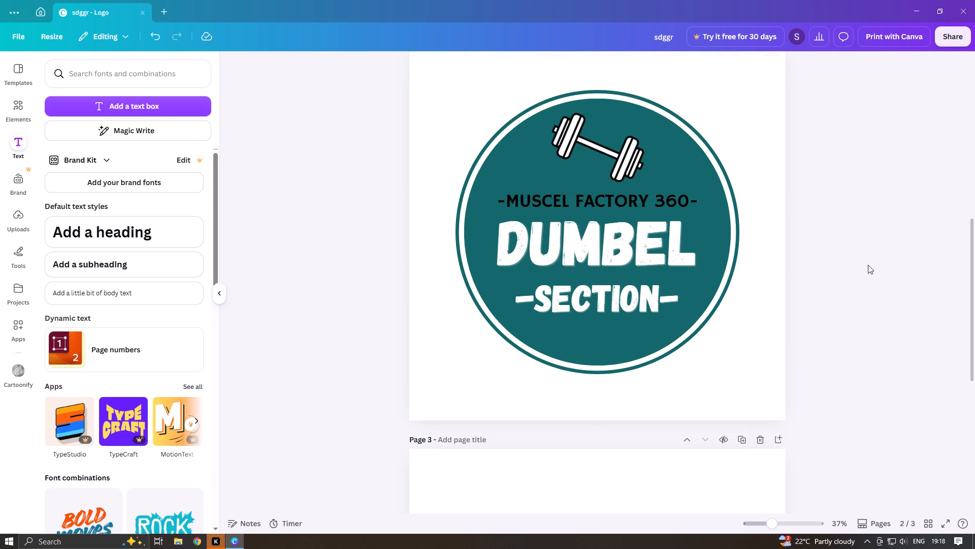
Delete the blank page 3 below the "DUMBEL SECTION" logo.
scroll(817, 332, "up", 7)
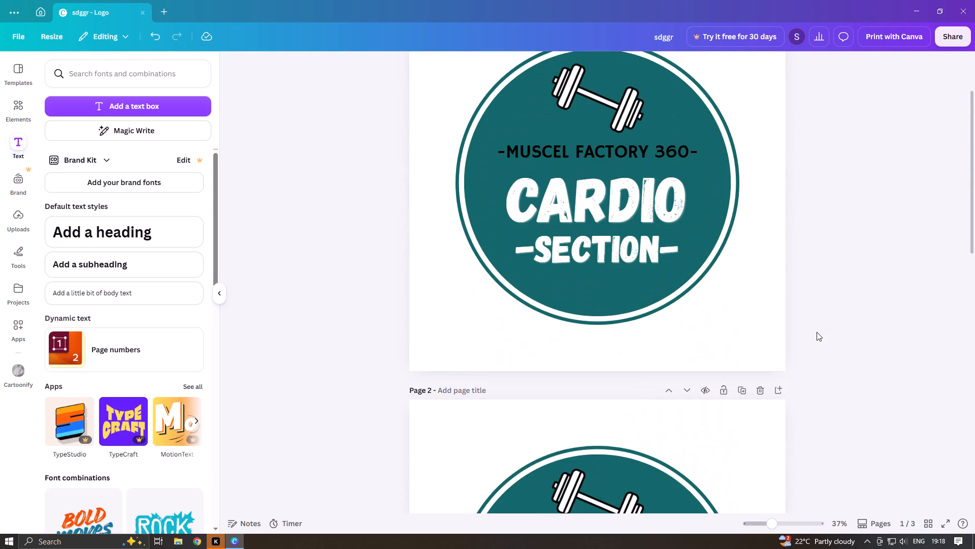
scroll(817, 332, "down", 10)
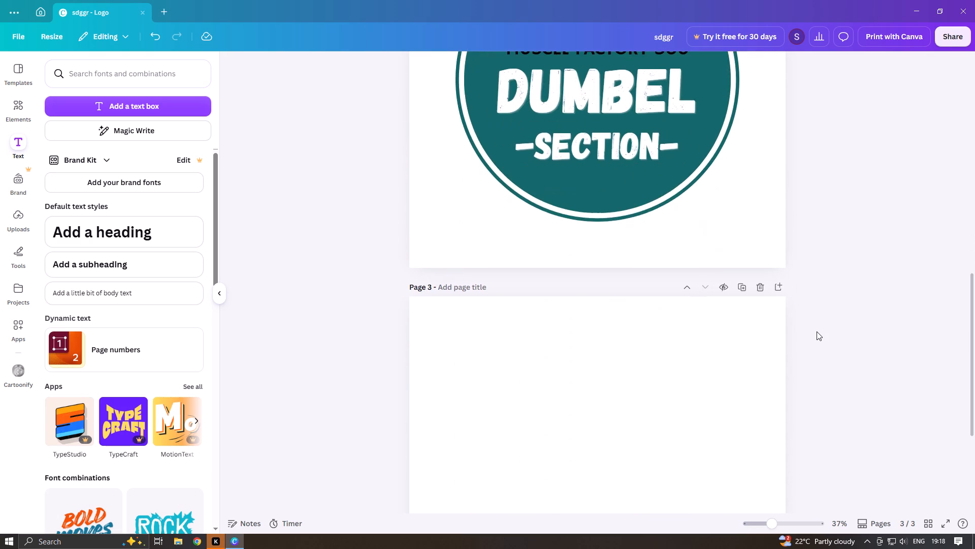
scroll(817, 331, "up", 4)
scroll(817, 330, "down", 4)
left_click(761, 288)
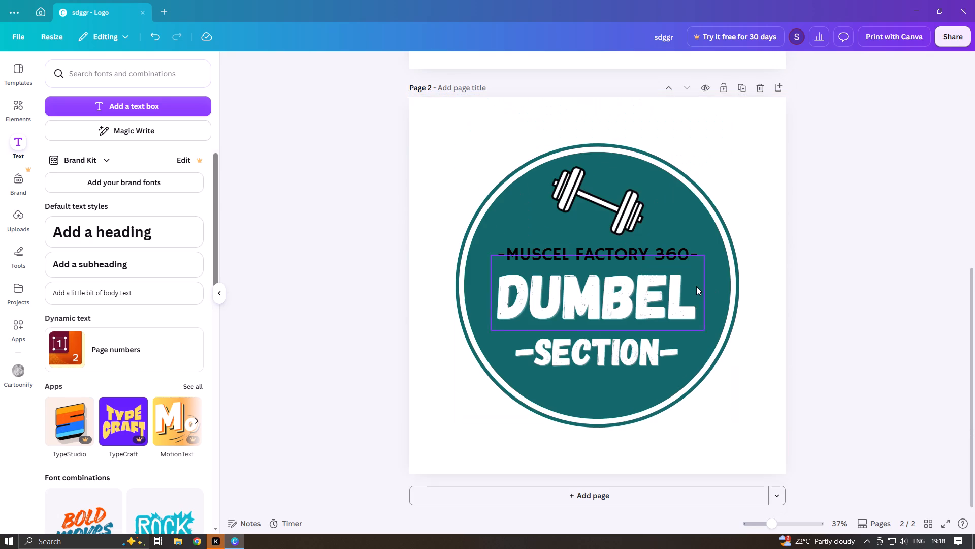
Compare the "CARDIO SECTION" logo on page 1 with the "DUMBEL SECTION" logo on page 2, checking text and layout.
scroll(696, 286, "up", 7)
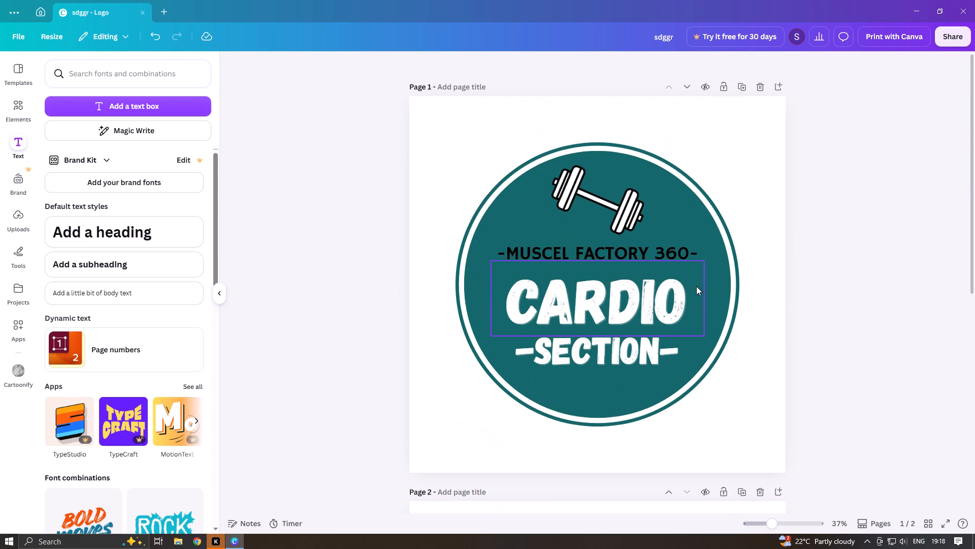
scroll(696, 286, "up", 1)
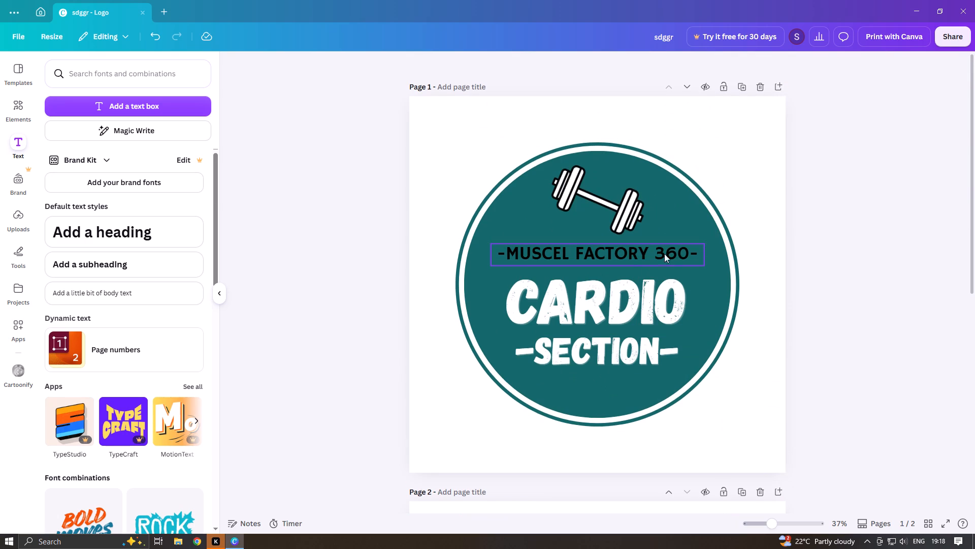
left_click(511, 253)
scroll(814, 270, "down", 5)
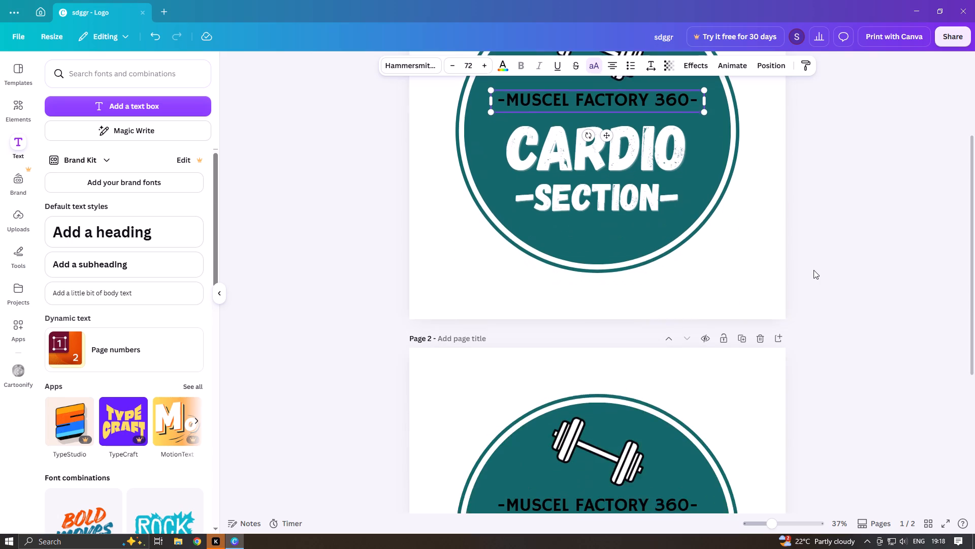
scroll(814, 270, "down", 5)
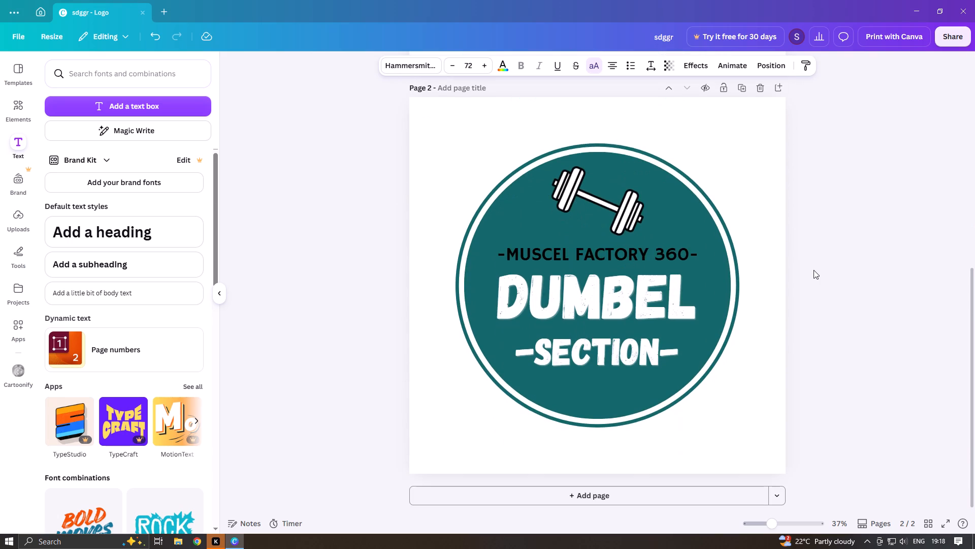
scroll(807, 284, "down", 2)
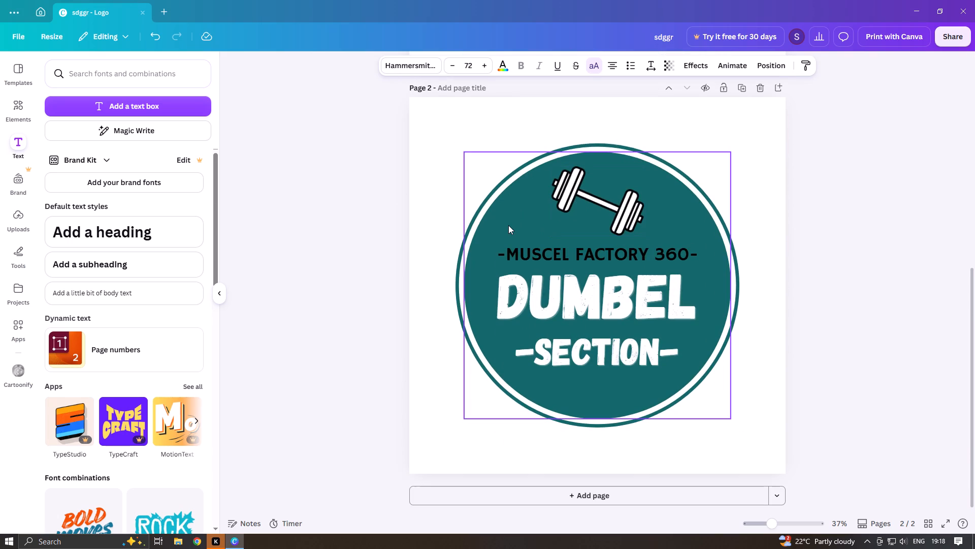
scroll(508, 225, "down", 6)
scroll(645, 284, "up", 7)
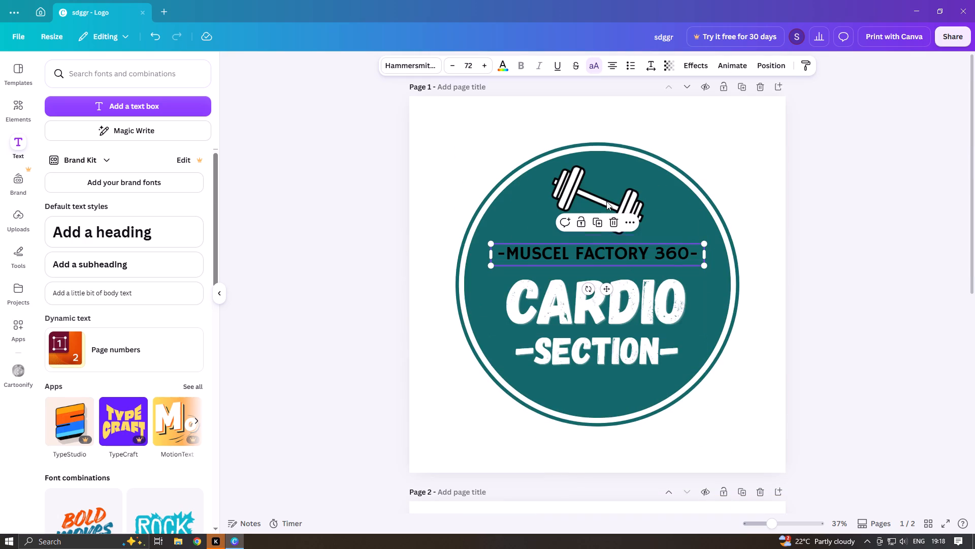
scroll(765, 251, "down", 3)
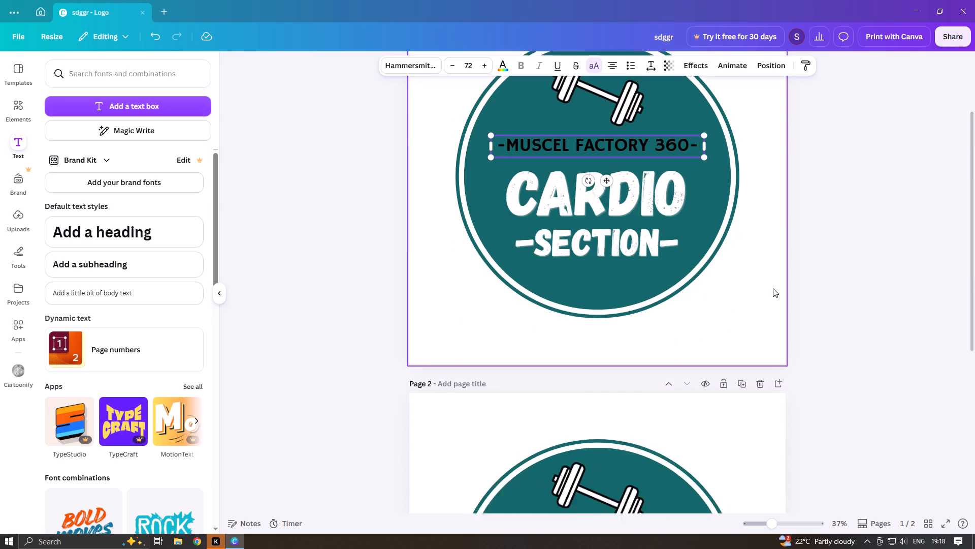
scroll(773, 288, "down", 9)
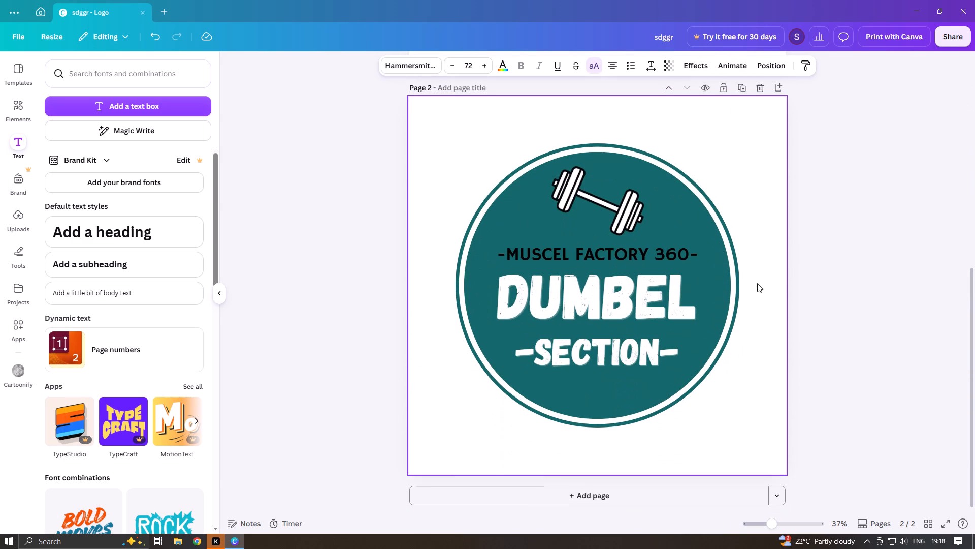
scroll(757, 283, "down", 2)
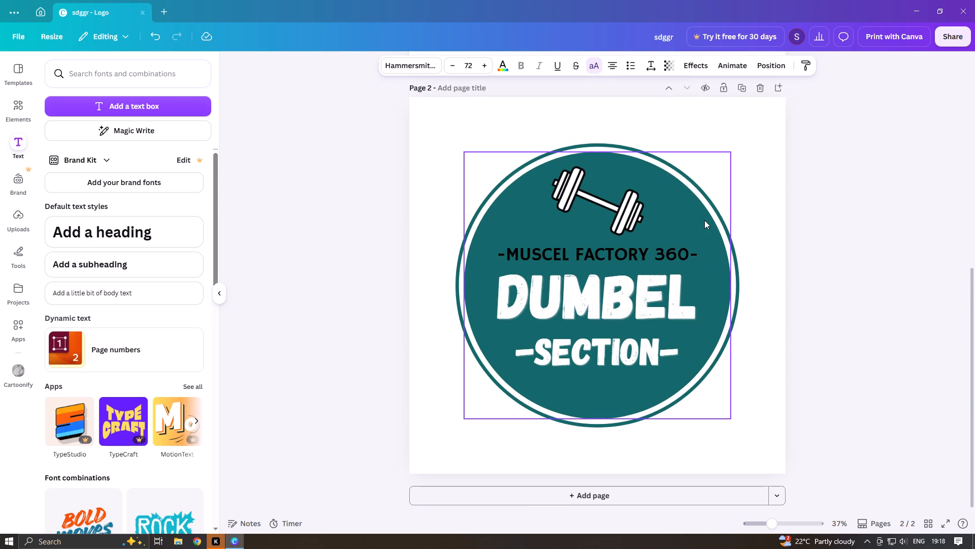
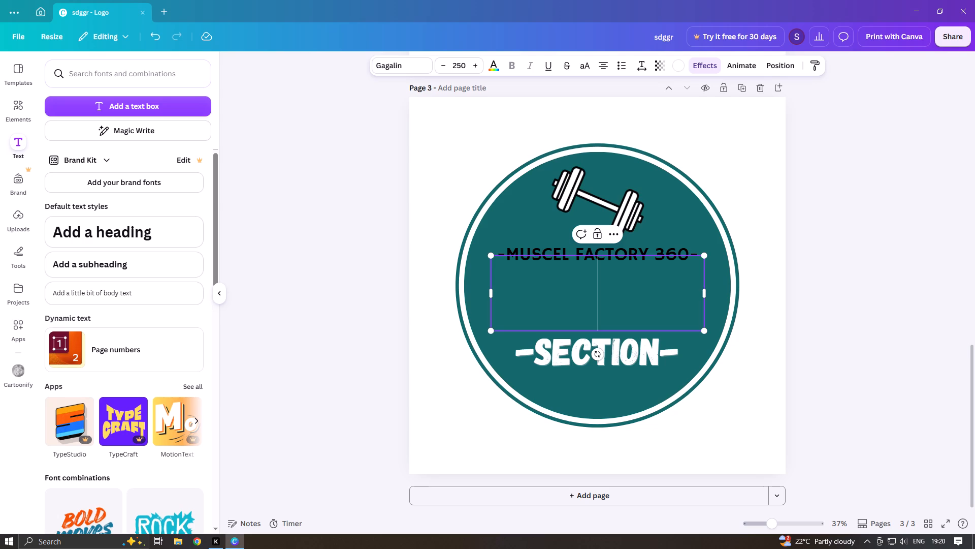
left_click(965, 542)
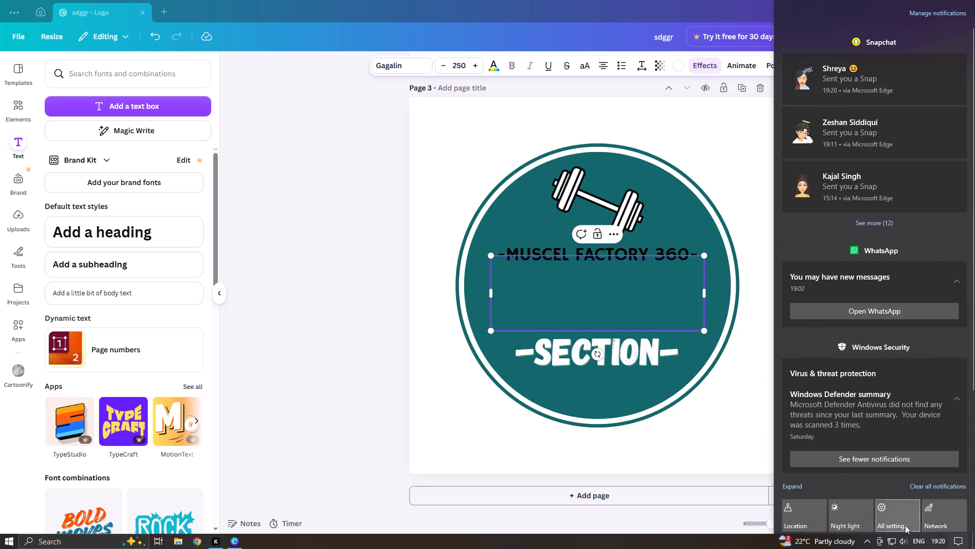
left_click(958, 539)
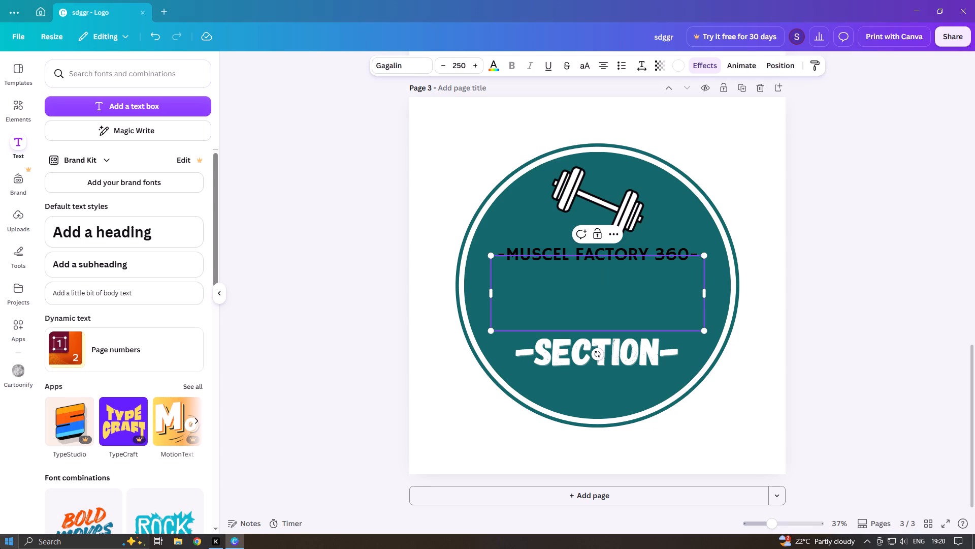
Look through the computer's alphabetical list of installed apps, from the first entries to those under S.
left_click(0, 548)
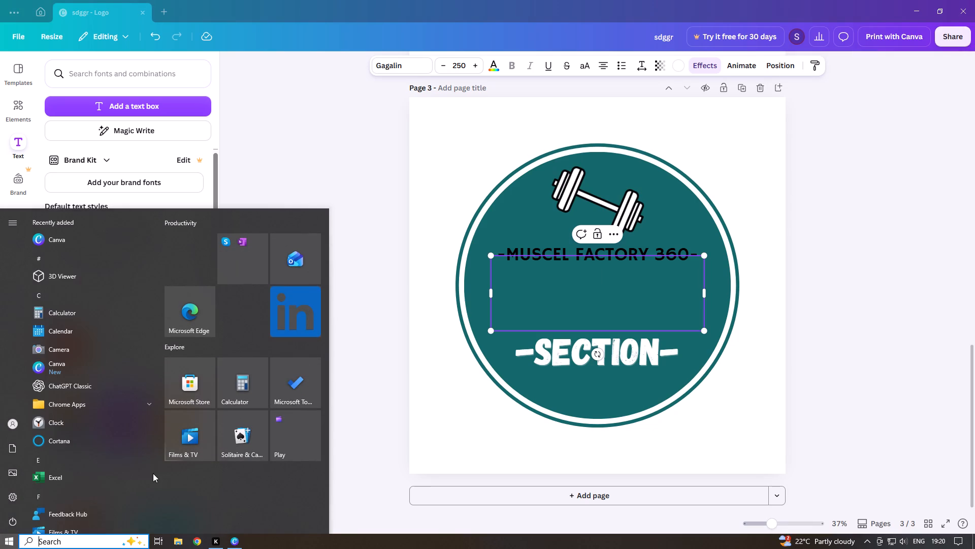
scroll(94, 361, "down", 2)
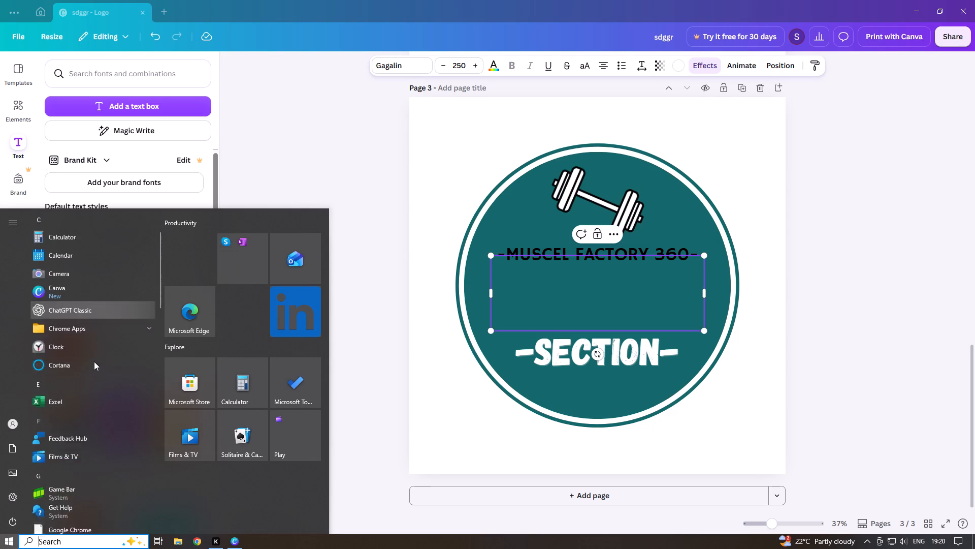
scroll(94, 361, "down", 3)
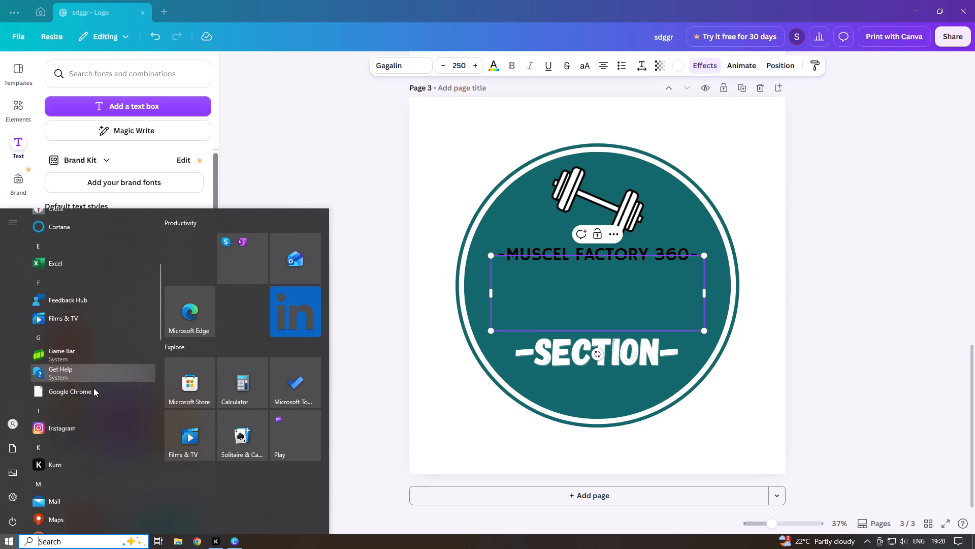
scroll(93, 388, "down", 4)
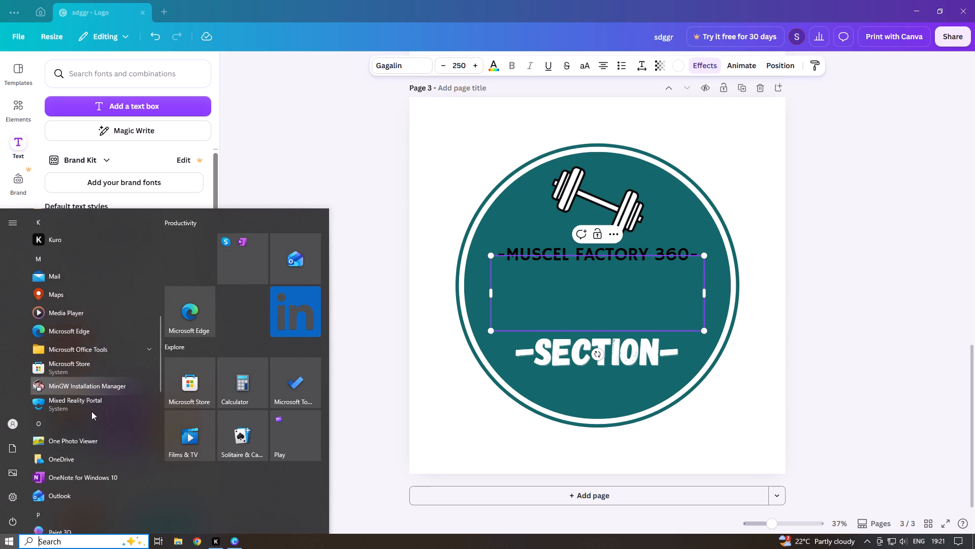
scroll(91, 411, "down", 4)
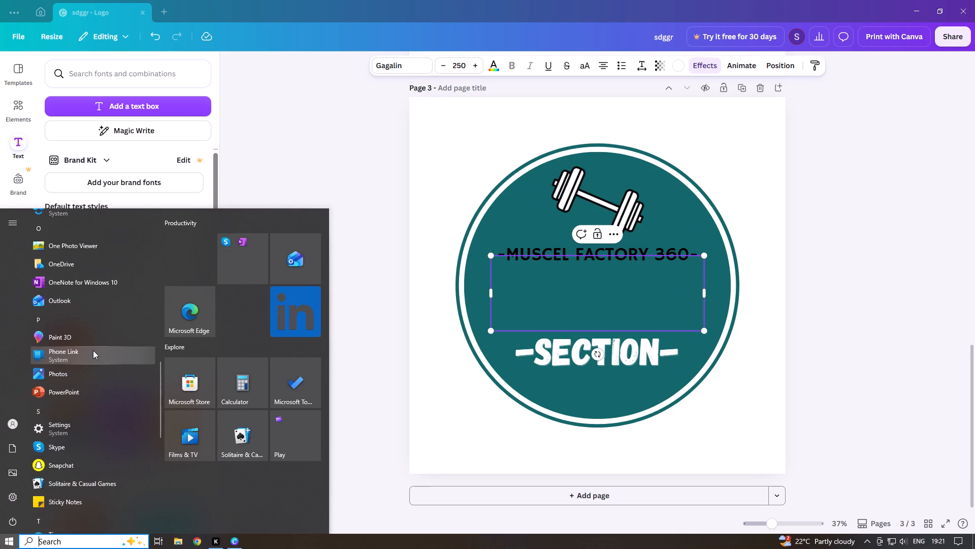
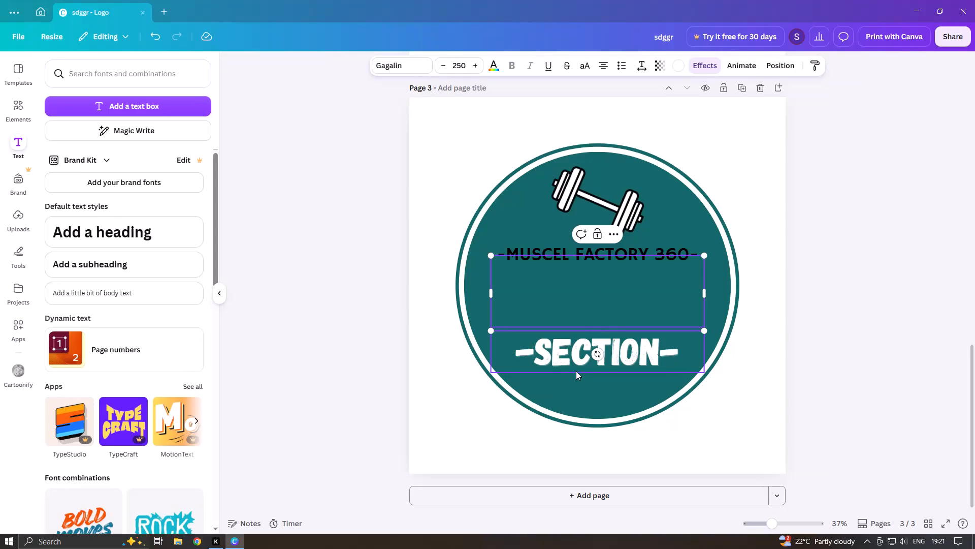
Enter "BENCH" as the large text above "-SECTION-" on page 3 and deselect it.
type("be")
key("n")
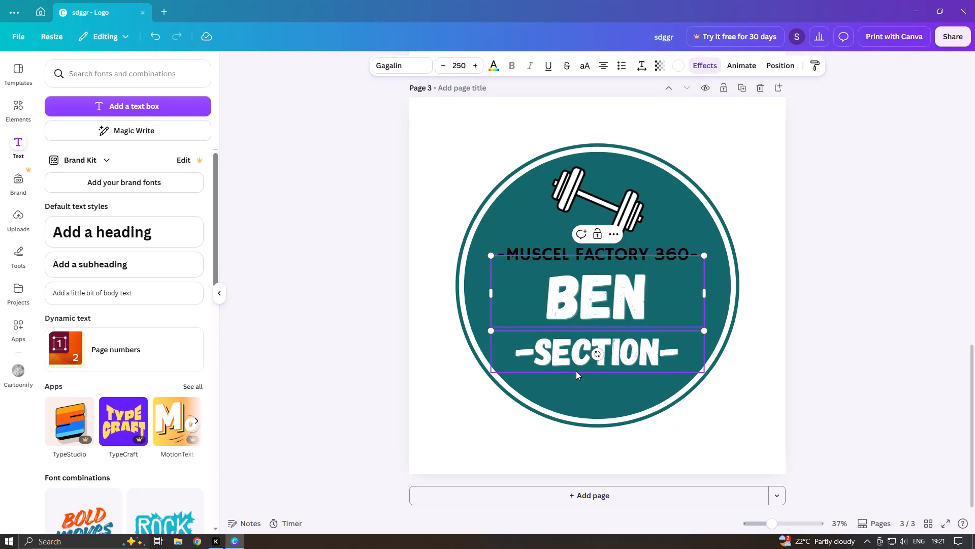
type("ch")
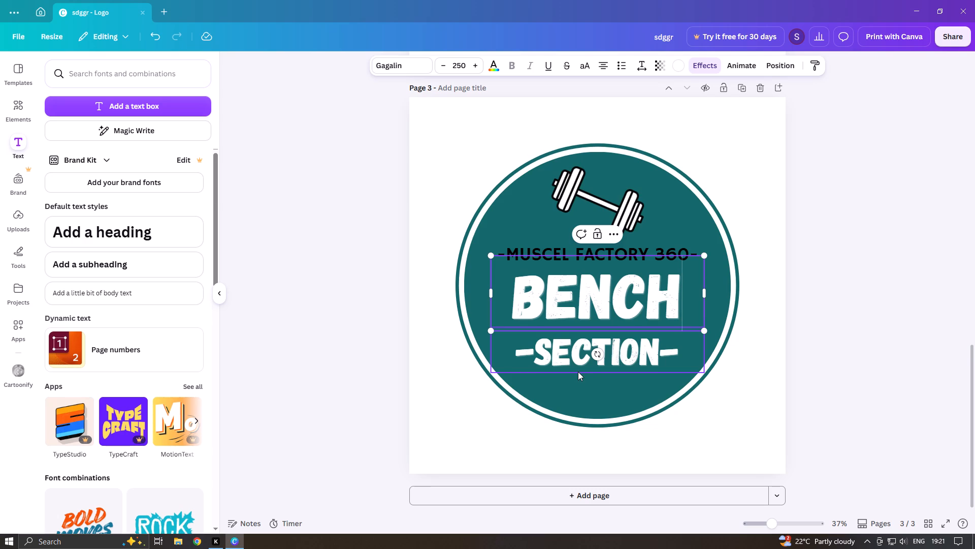
left_click(872, 288)
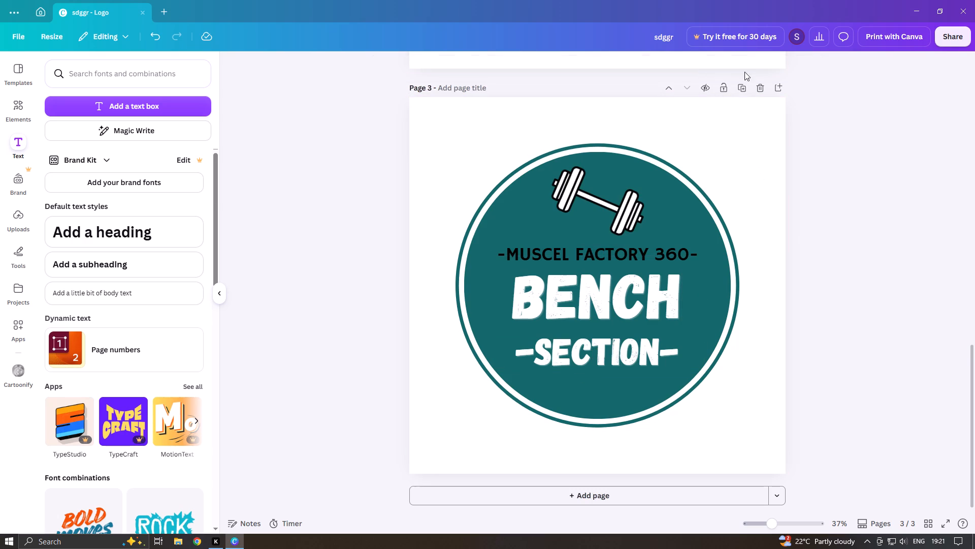
Duplicate the "BENCH SECTION" page and replace "BENCH" with "DEADLIFT" on the new page 4.
left_click(744, 87)
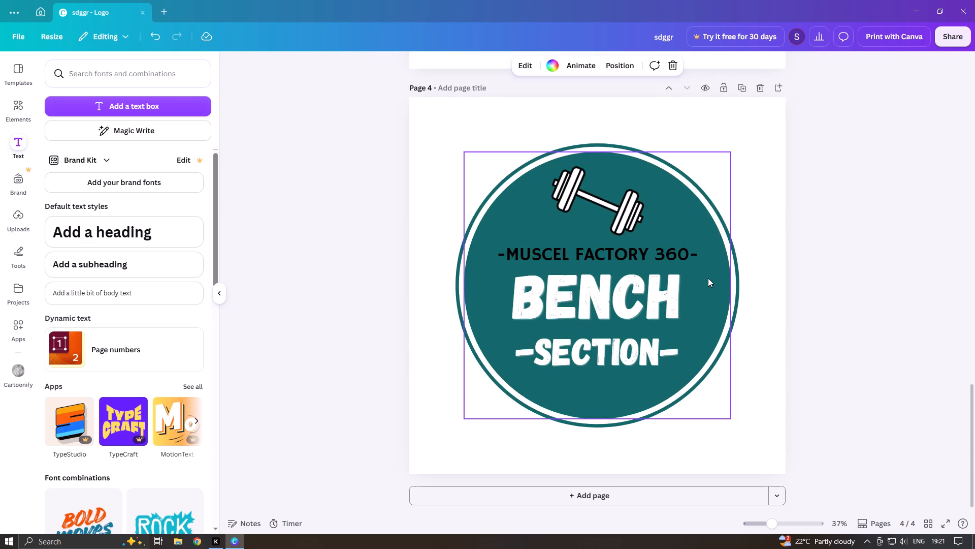
left_click(681, 305)
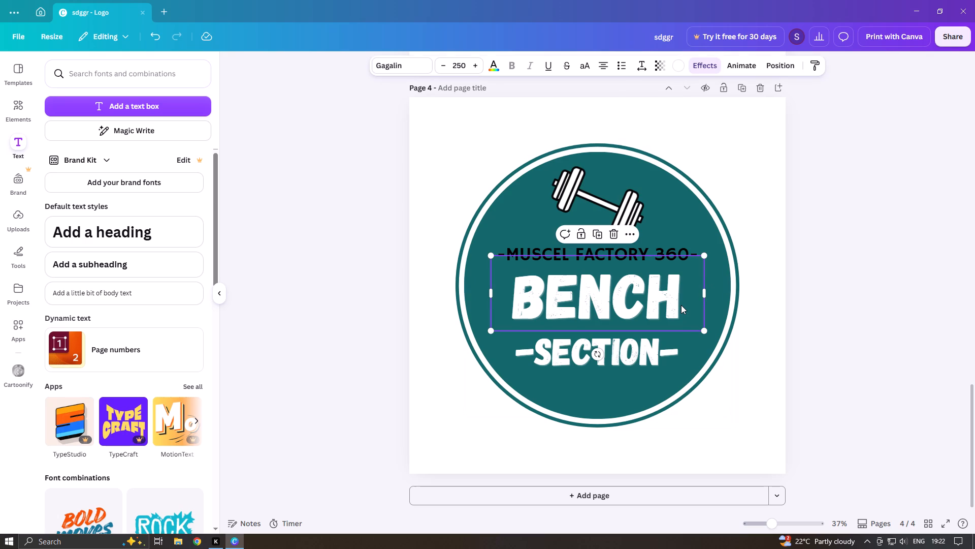
double_click(681, 305)
key("BackSpace")
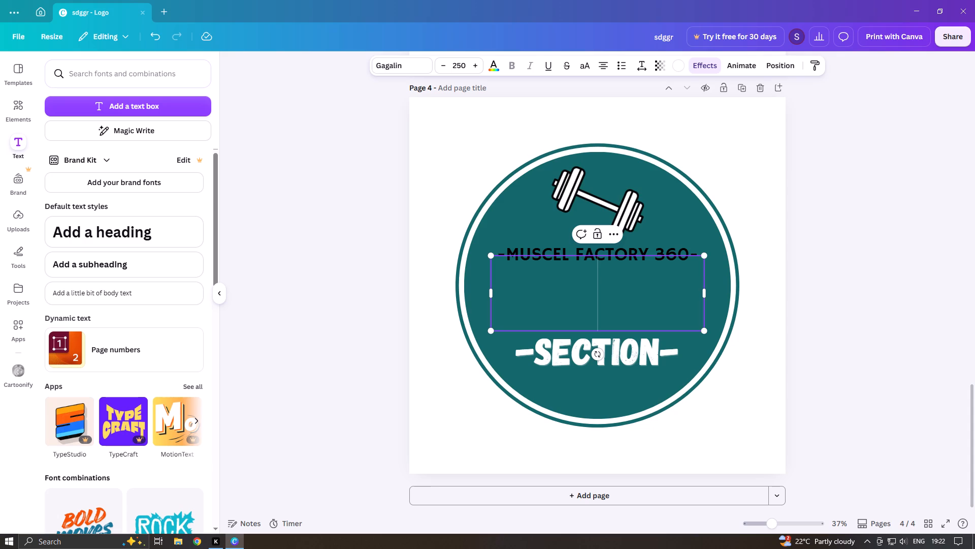
type("dead")
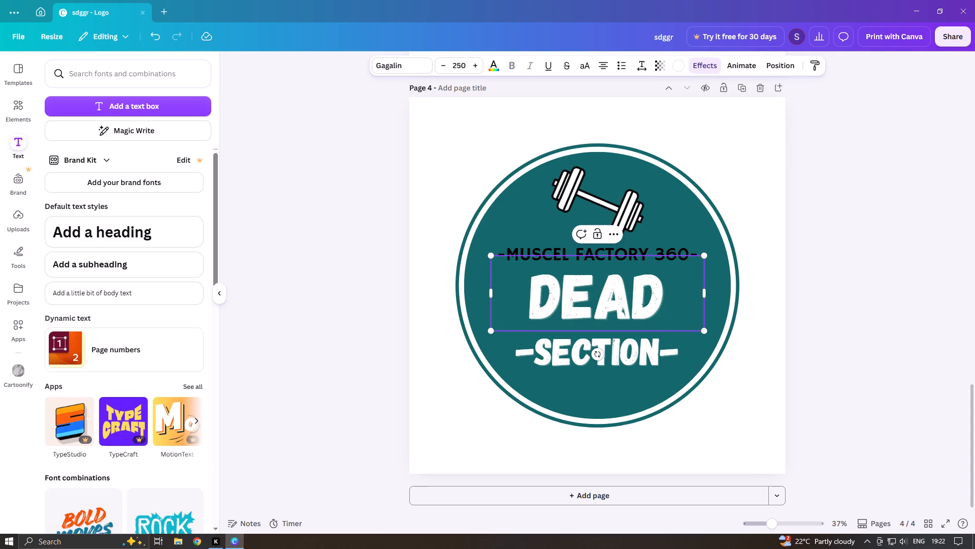
type("lift")
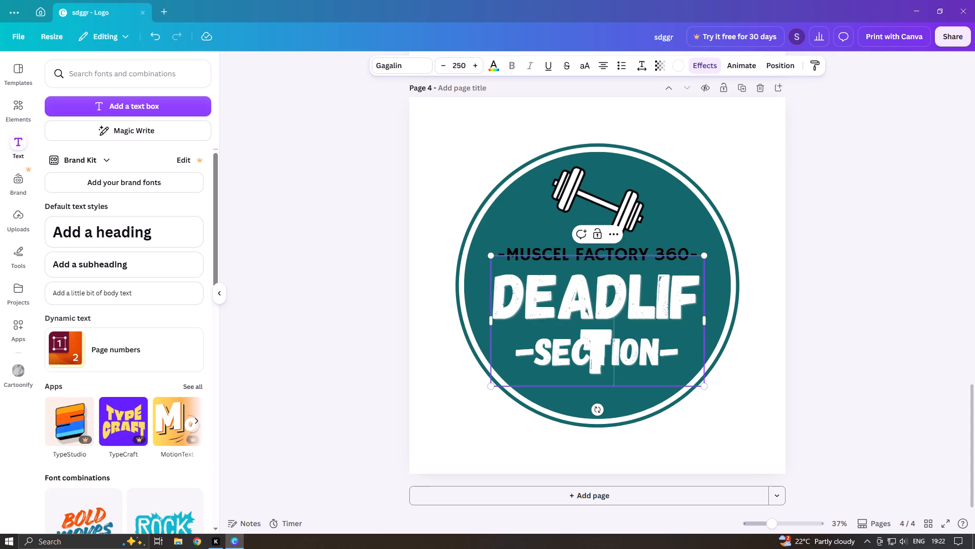
Widen the "DEADLIFT" text box on page 4 to fit one line, centre it horizontally in the circle and deselect it.
left_click(704, 319)
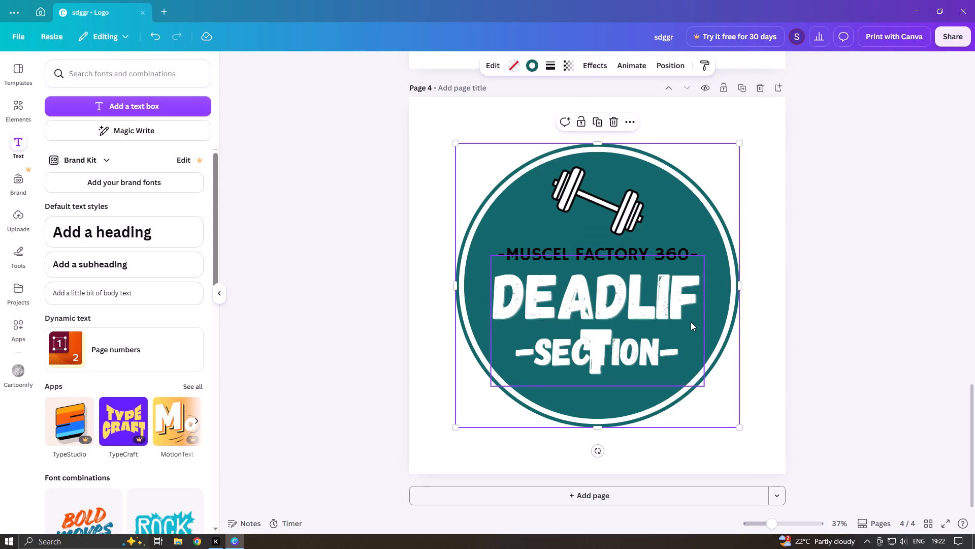
left_click(691, 322)
left_click_drag(708, 321, 714, 321)
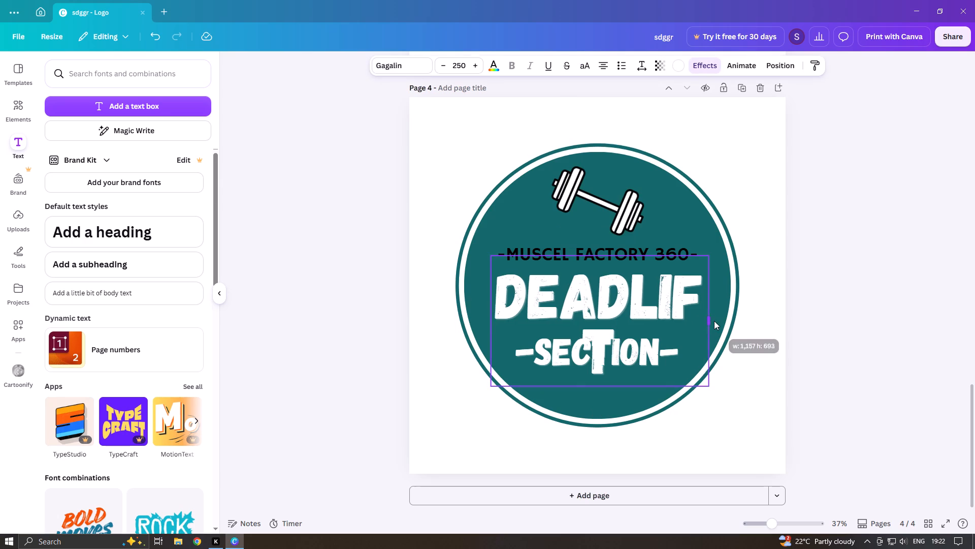
left_click_drag(714, 321, 751, 320)
left_click_drag(660, 300, 642, 300)
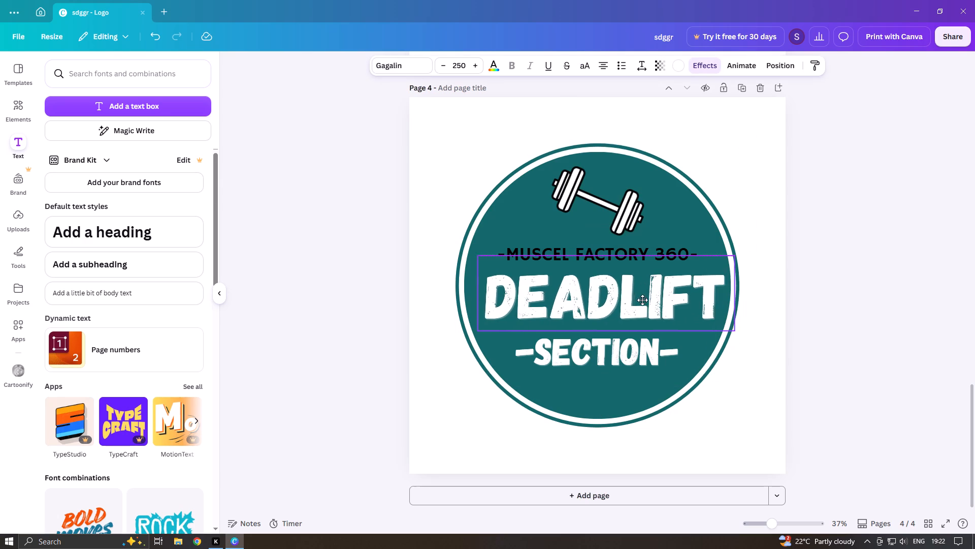
left_click_drag(642, 300, 637, 300)
left_click(837, 296)
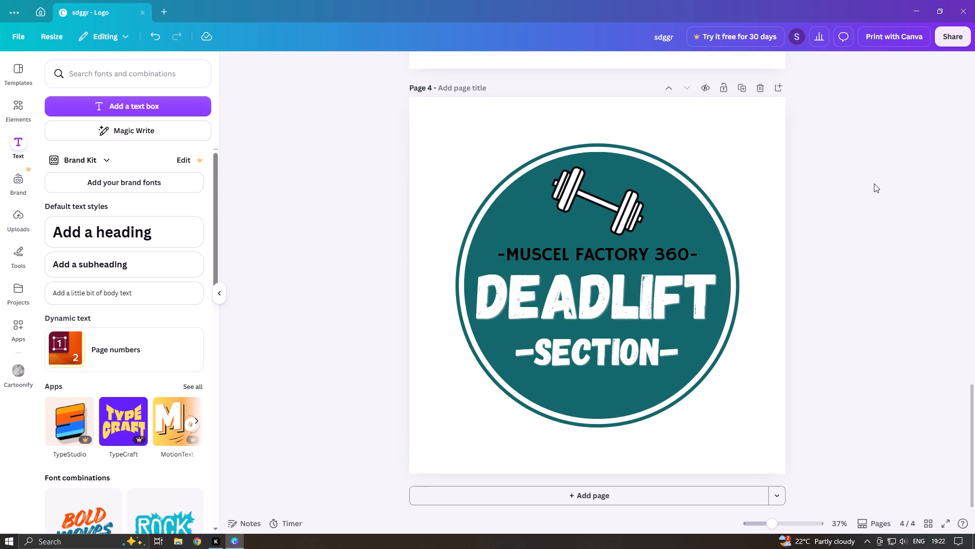
Duplicate the "DEADLIFT SECTION" page to add page 5.
scroll(859, 193, "down", 4)
scroll(826, 186, "up", 6)
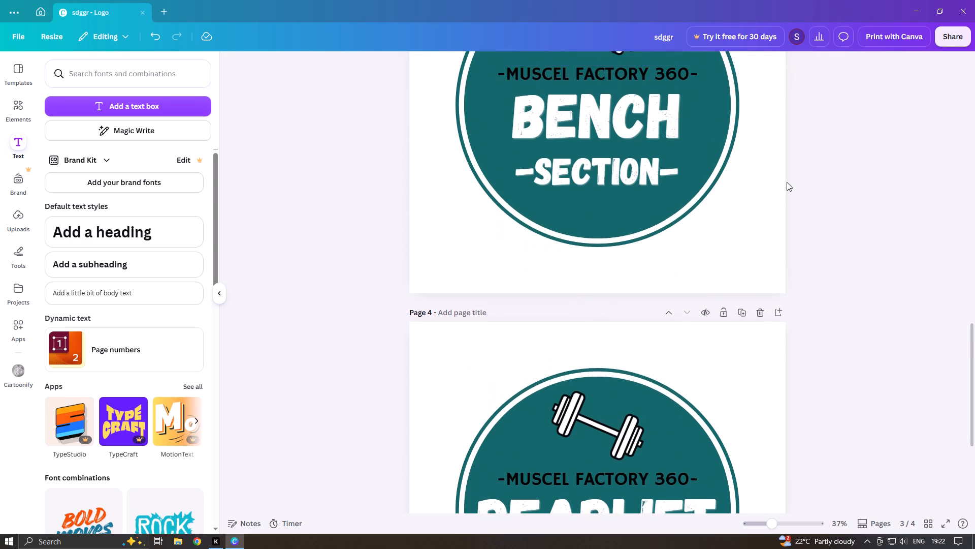
scroll(787, 182, "up", 1)
scroll(787, 182, "down", 12)
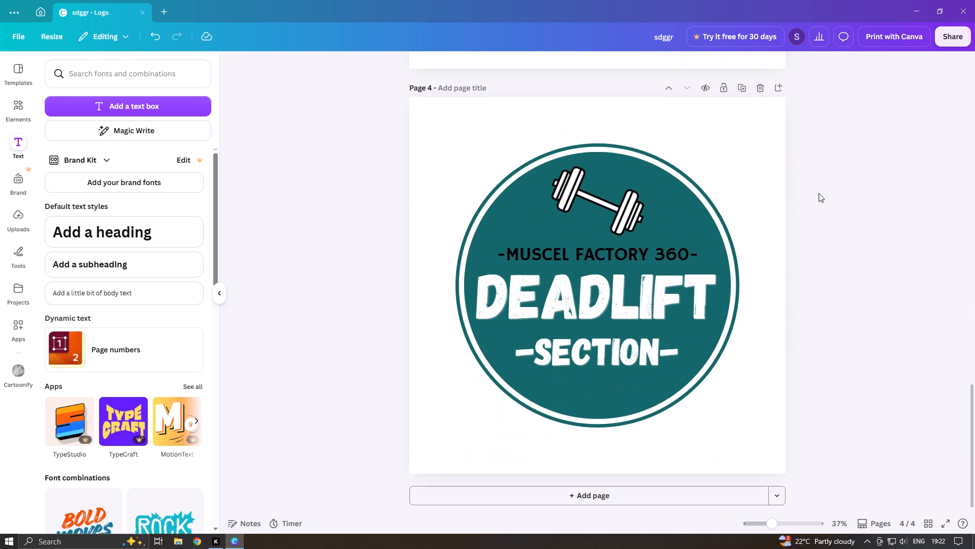
scroll(819, 193, "down", 4)
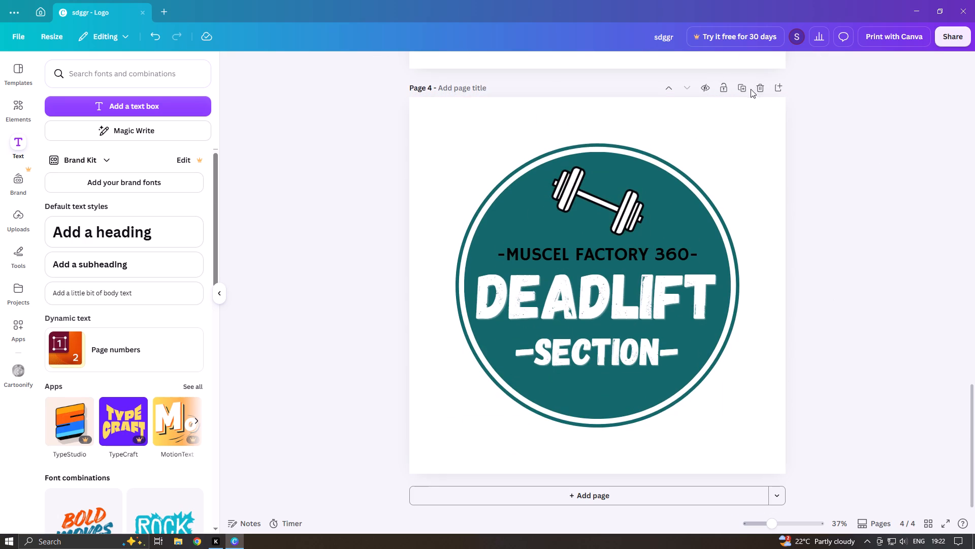
left_click(742, 89)
Replace the "DEADLIFT" text on page 5 with "LOCKER".
scroll(741, 89, "down", 1)
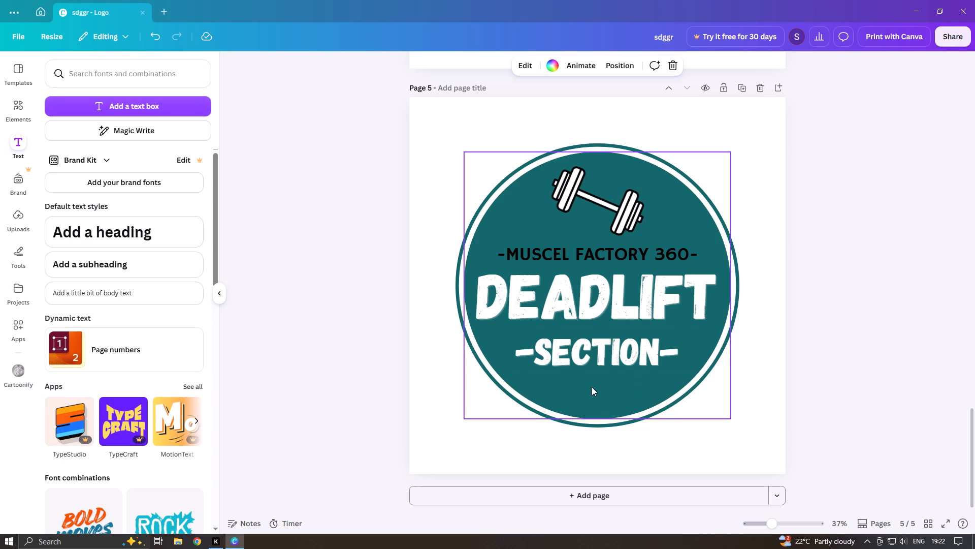
scroll(592, 387, "down", 2)
scroll(726, 177, "up", 4)
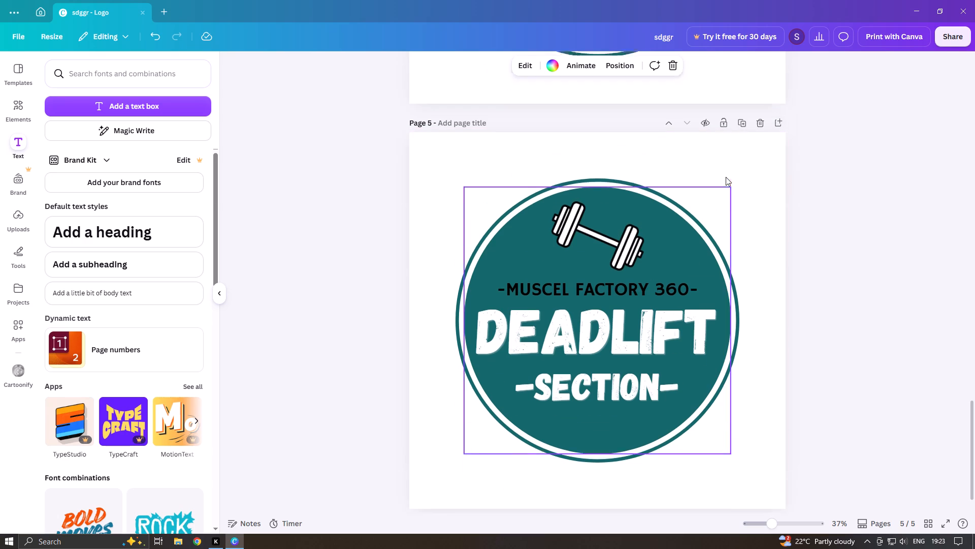
scroll(725, 177, "up", 4)
scroll(725, 177, "down", 8)
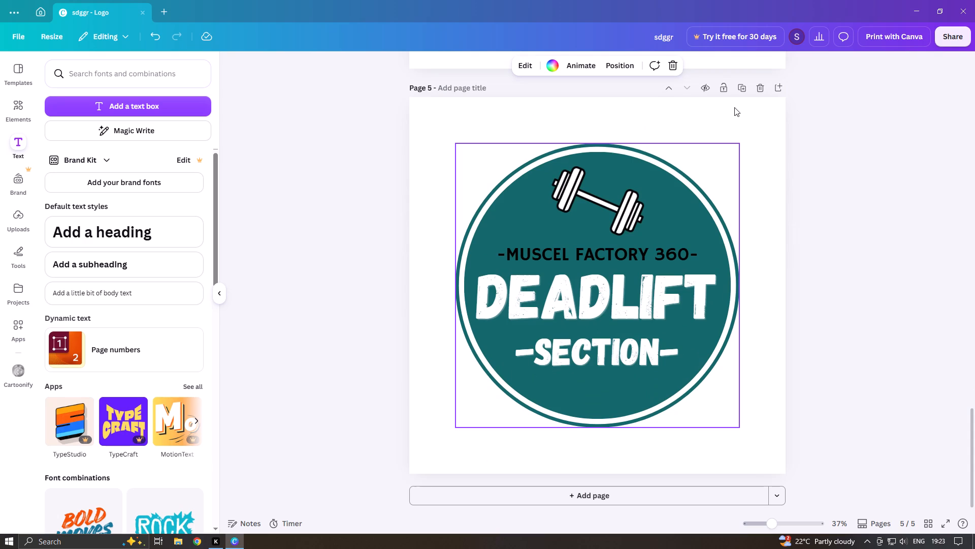
scroll(735, 212, "up", 7)
scroll(735, 212, "down", 7)
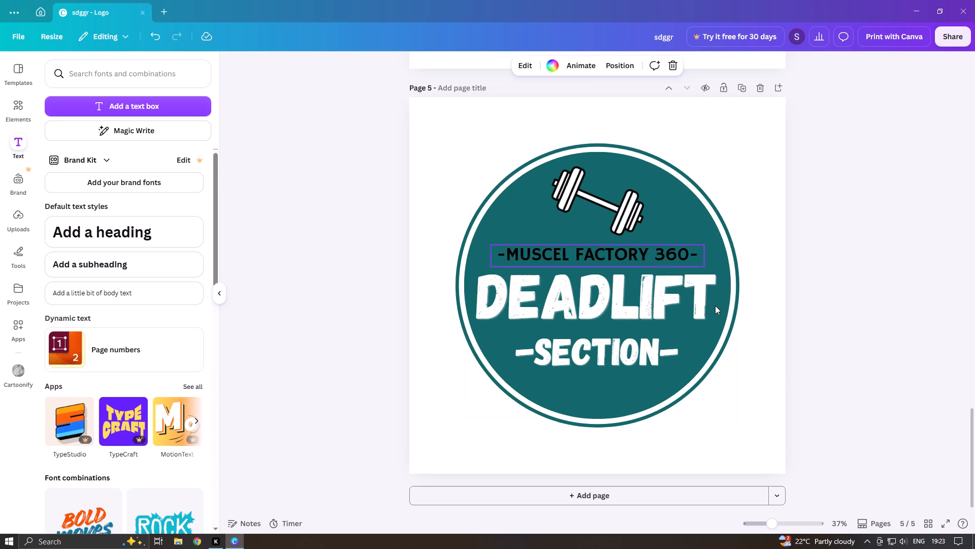
left_click(715, 306)
double_click(715, 306)
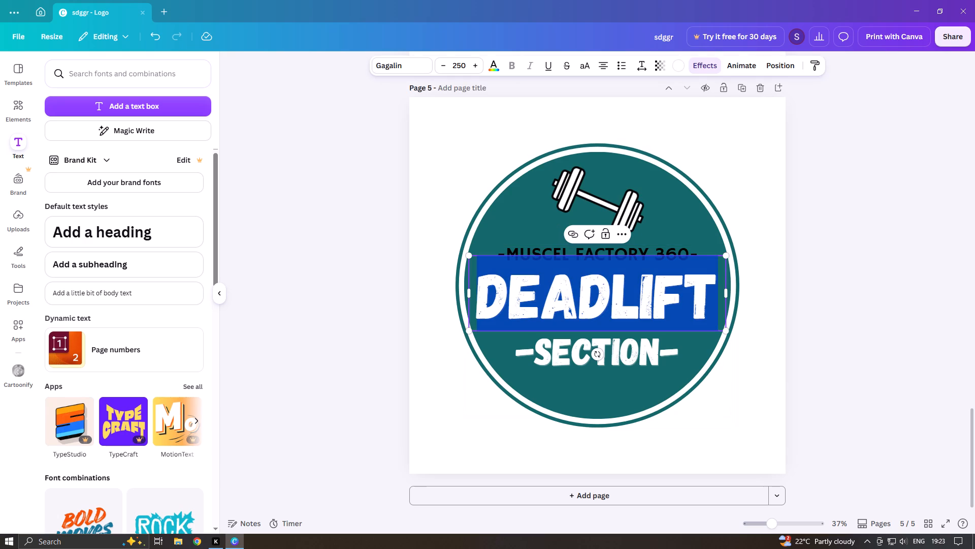
key("BackSpace")
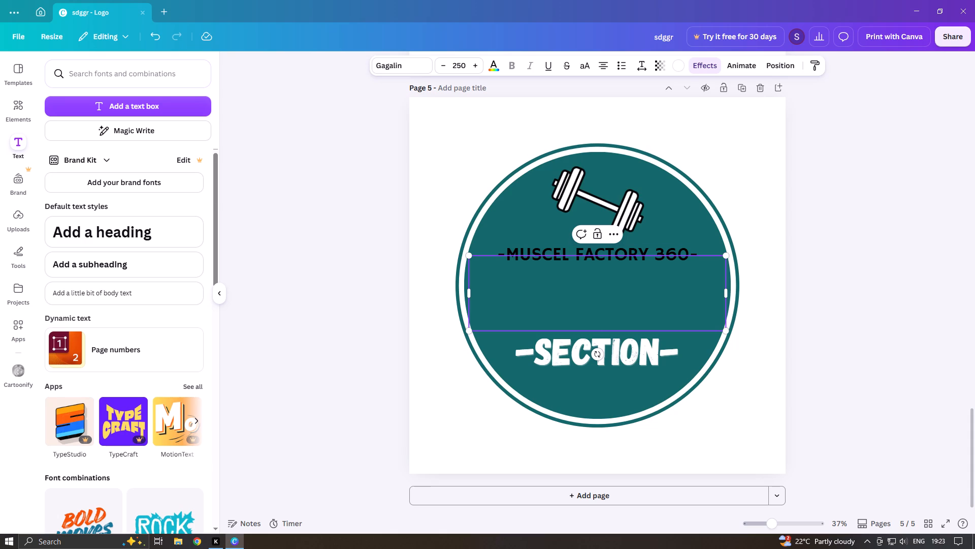
type("locker")
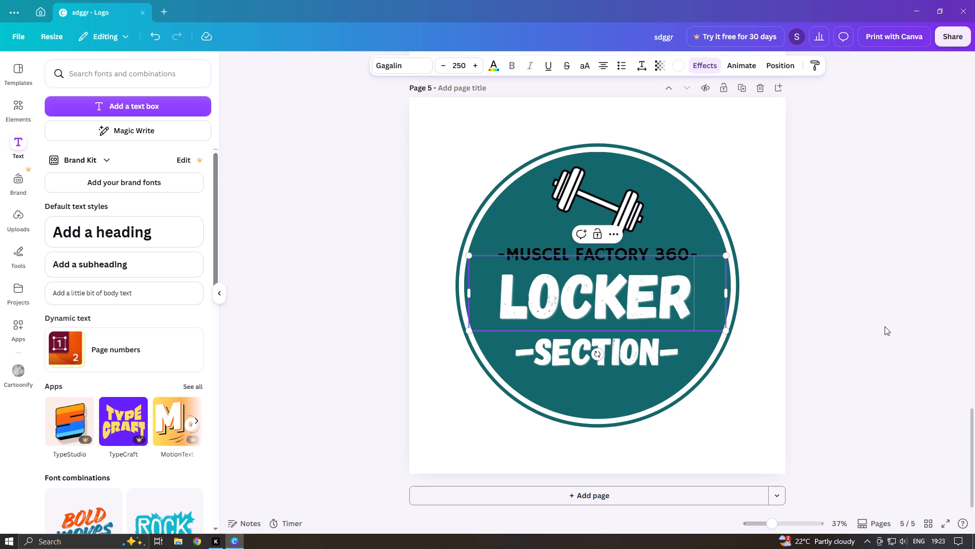
Review the section logos on pages 1 to 5, comparing their text and layout.
scroll(692, 337, "down", 3)
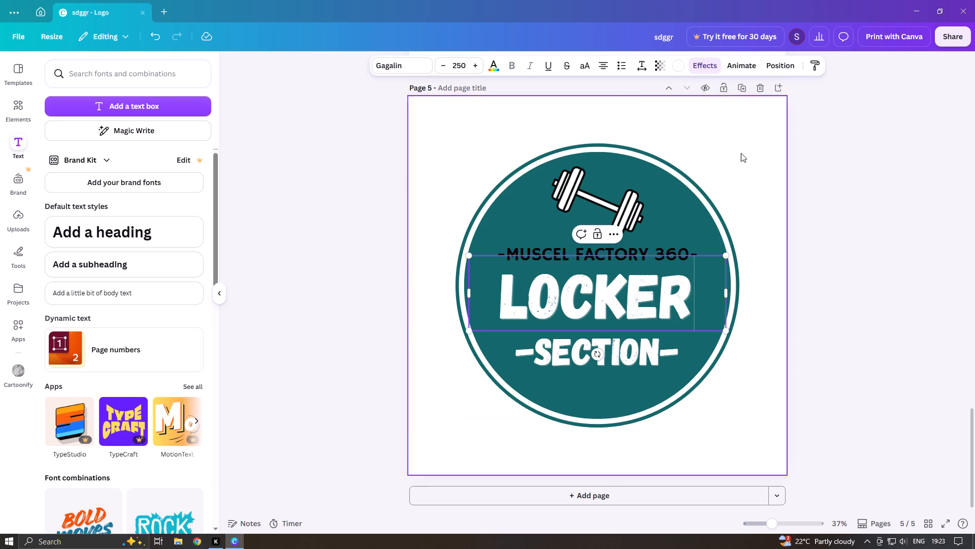
scroll(948, 365, "up", 4)
scroll(819, 301, "up", 7)
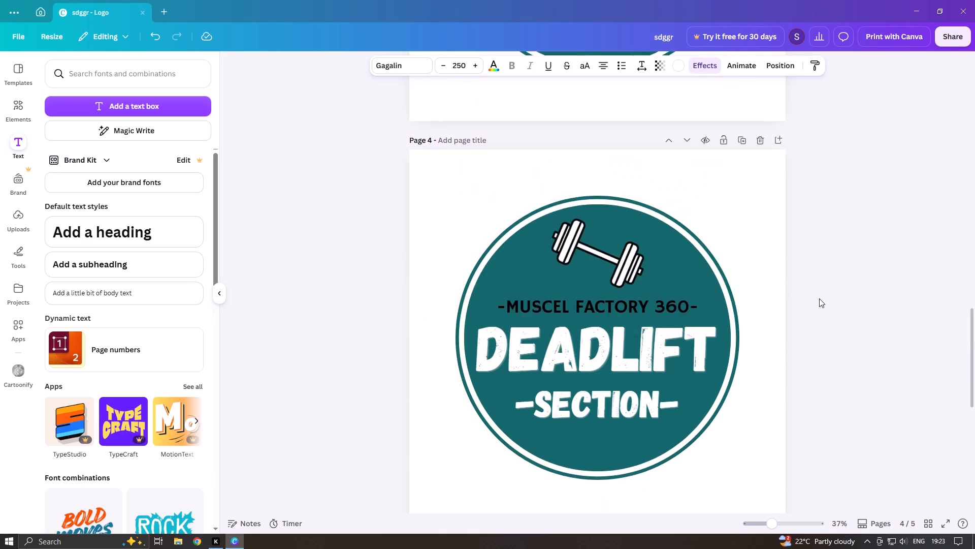
scroll(819, 298, "up", 18)
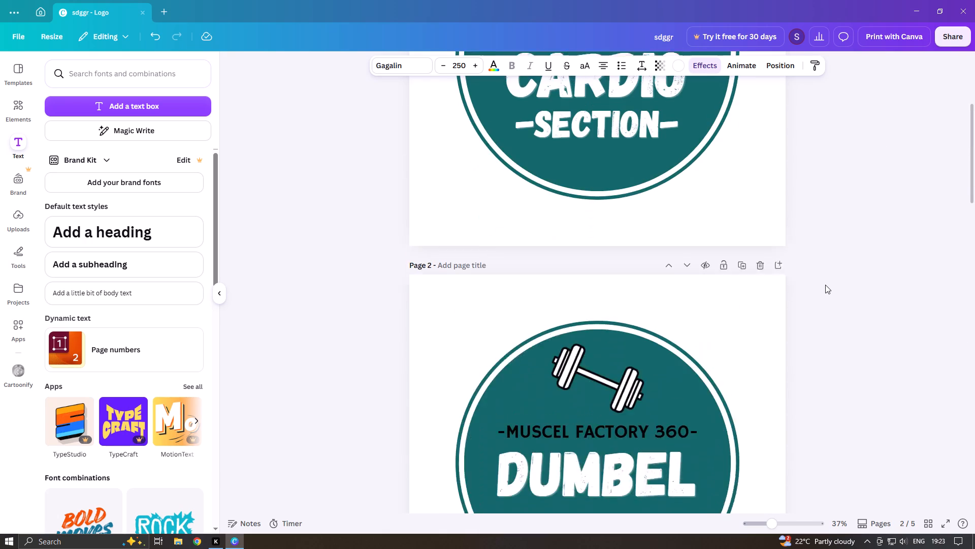
scroll(825, 285, "up", 4)
scroll(825, 285, "down", 12)
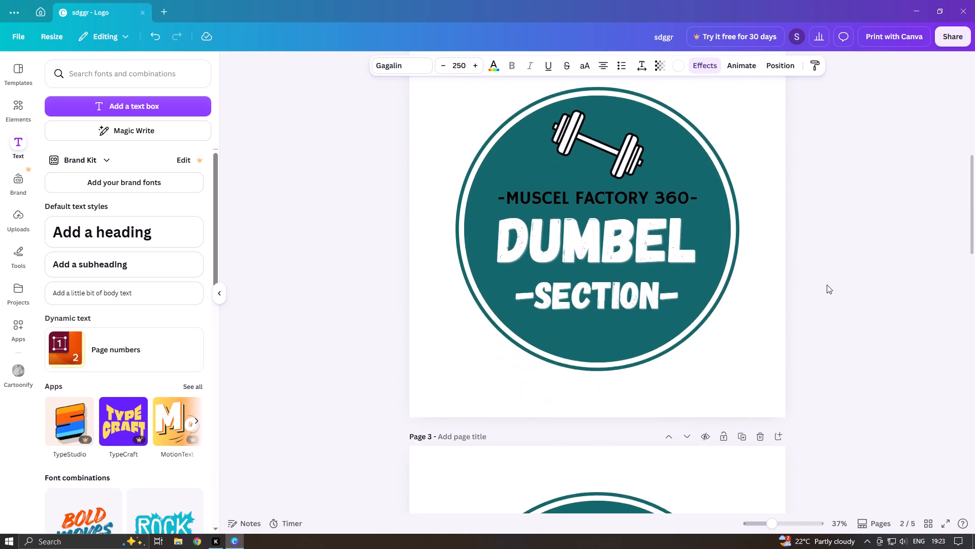
scroll(827, 285, "down", 3)
scroll(906, 307, "down", 4)
scroll(862, 314, "up", 4)
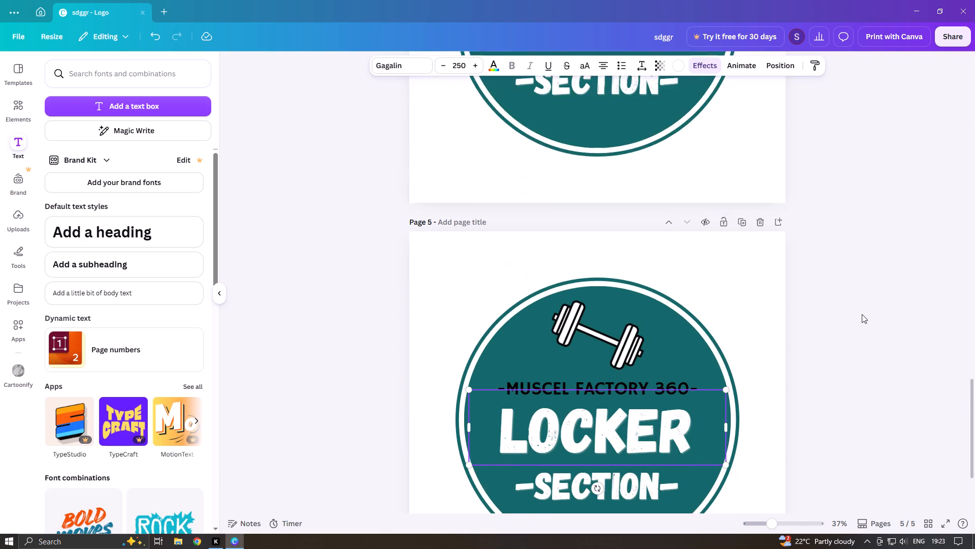
scroll(862, 314, "up", 5)
scroll(871, 313, "up", 17)
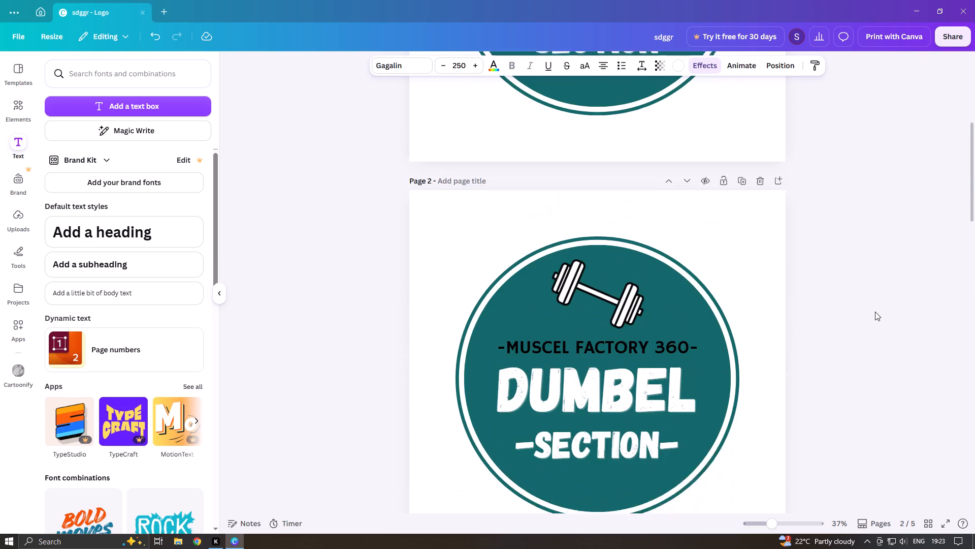
scroll(875, 312, "up", 11)
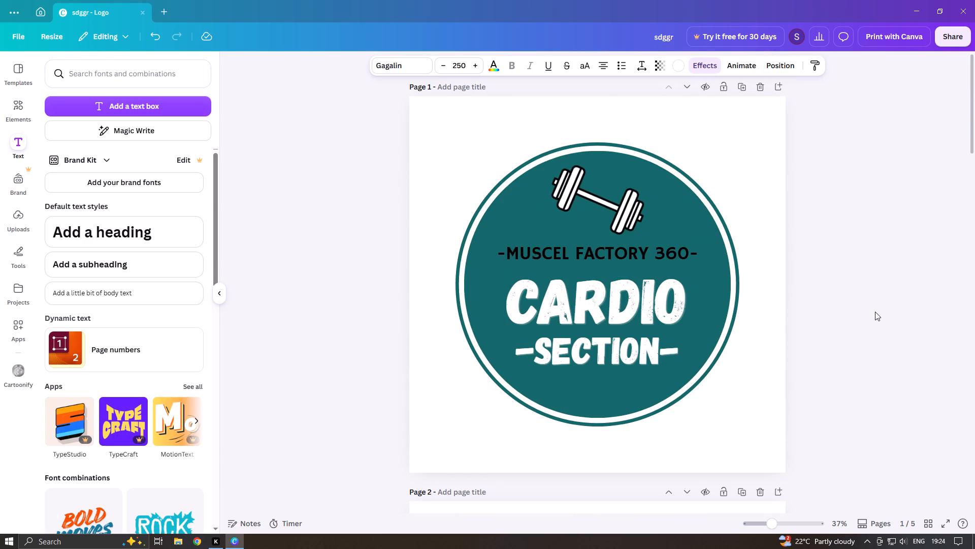
scroll(875, 312, "down", 11)
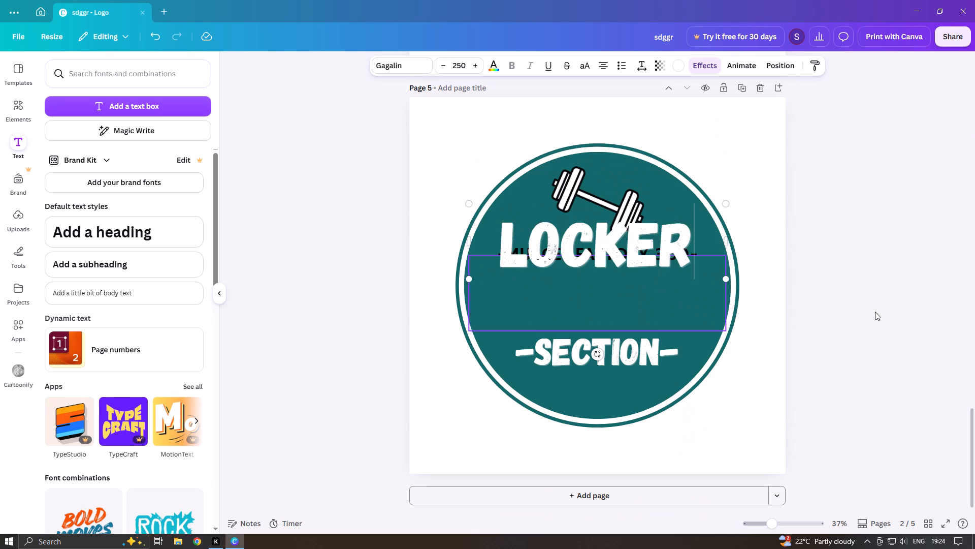
scroll(875, 312, "down", 4)
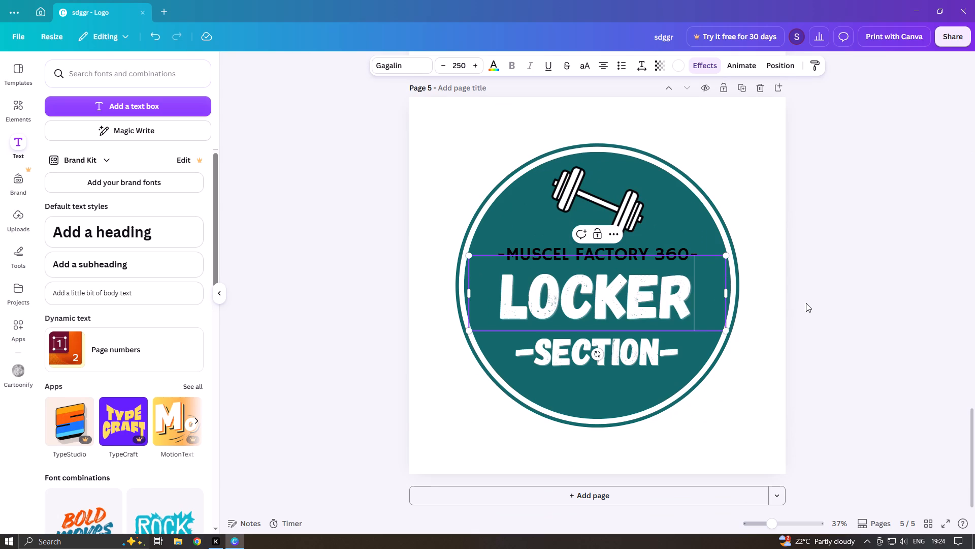
left_click_drag(974, 439, 974, 438)
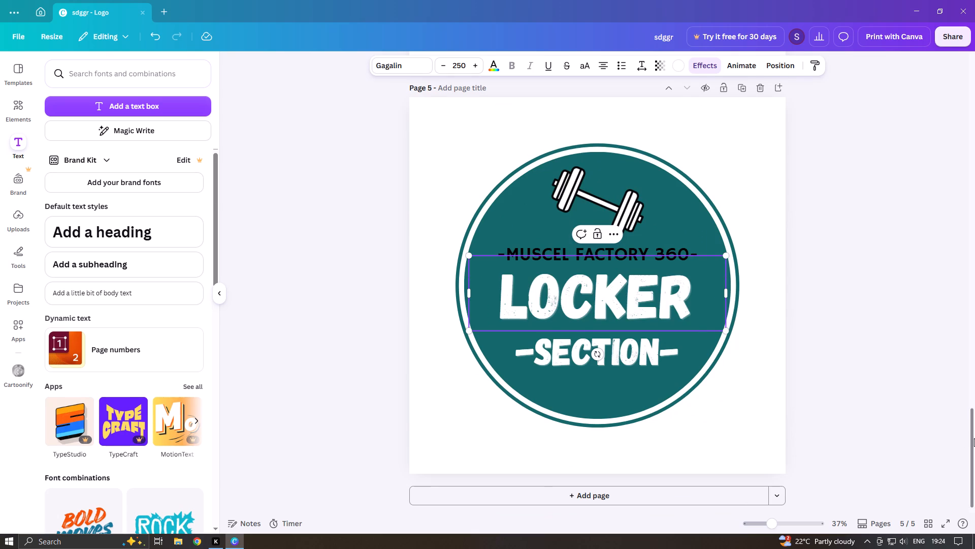
left_click_drag(974, 438, 974, 241)
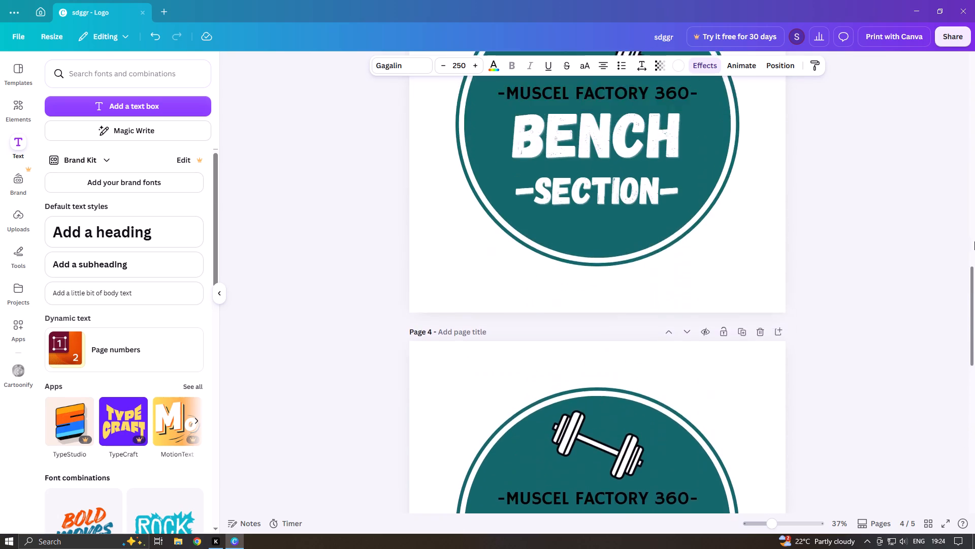
left_click_drag(974, 241, 974, 135)
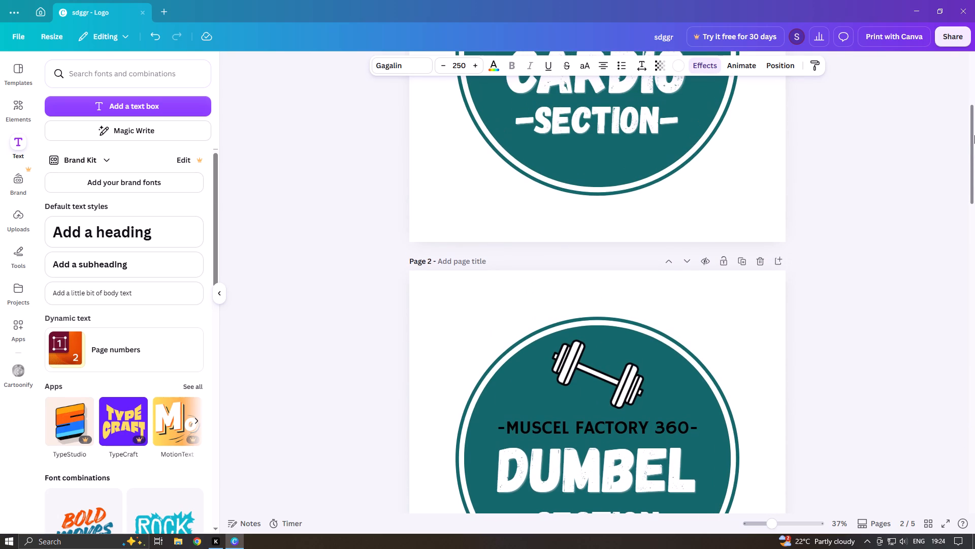
left_click_drag(974, 135, 974, 136)
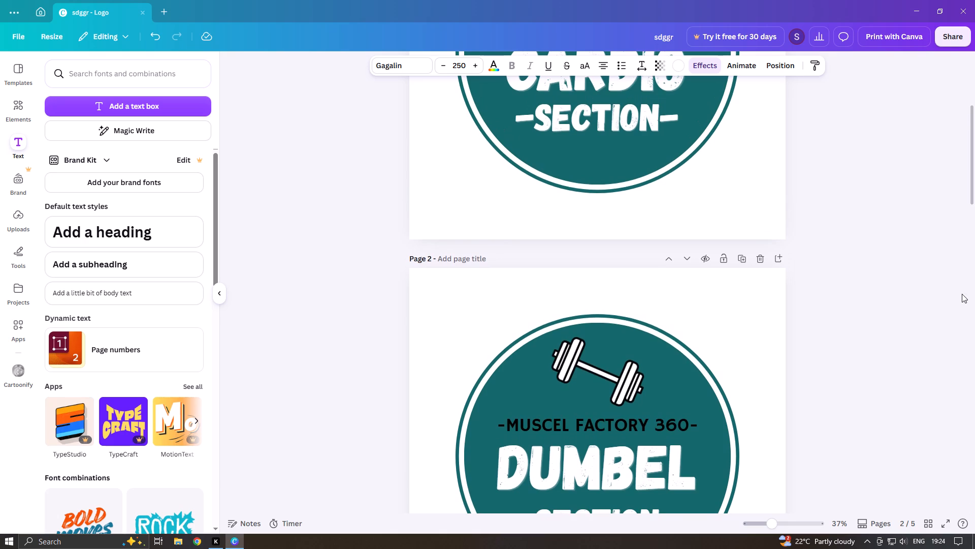
left_click_drag(971, 184, 974, 134)
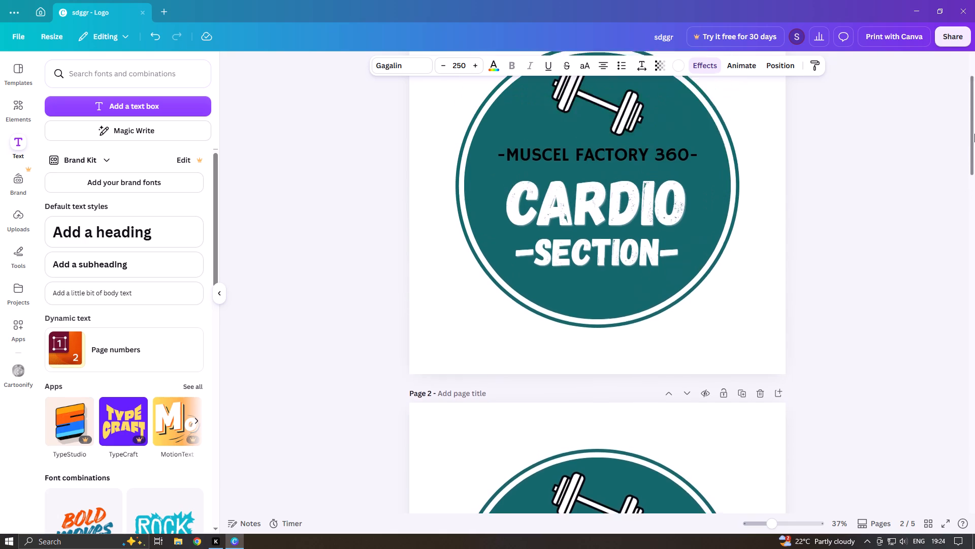
left_click_drag(974, 134, 974, 117)
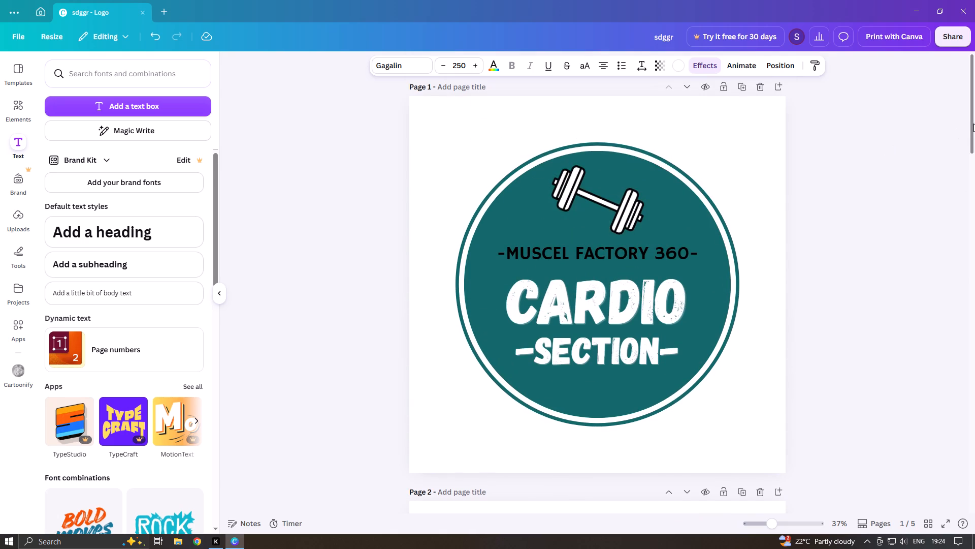
left_click_drag(972, 124, 970, 447)
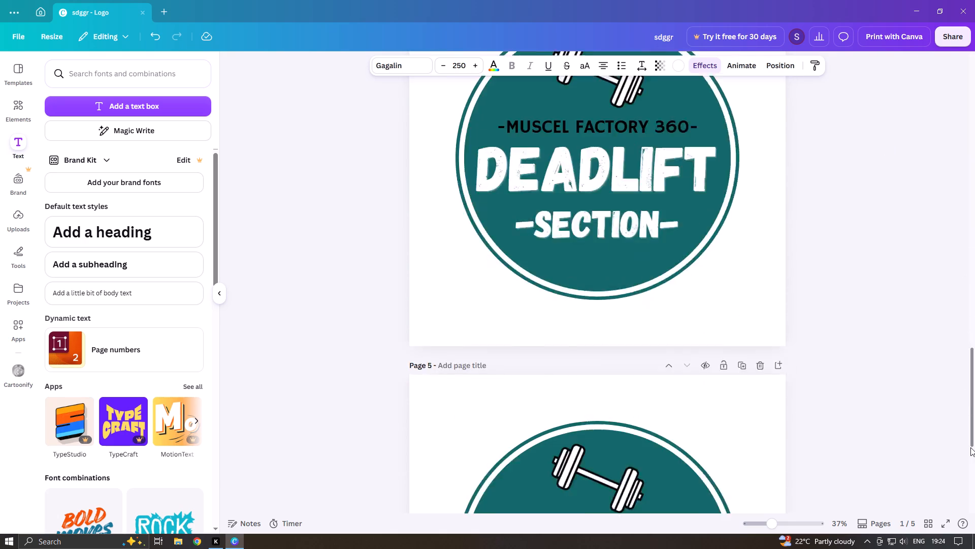
left_click_drag(970, 447, 974, 548)
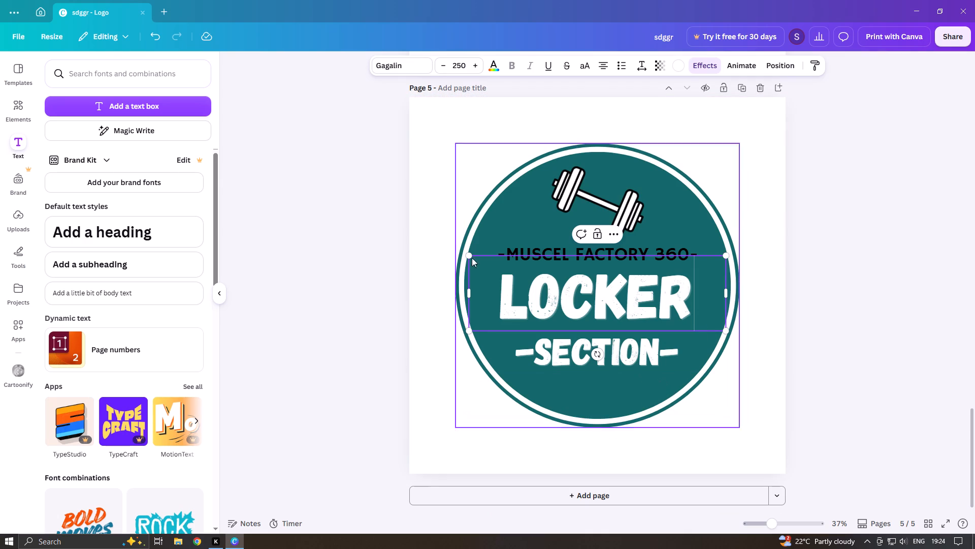
Duplicate the "LOCKER SECTION" page to add page 6.
left_click(744, 91)
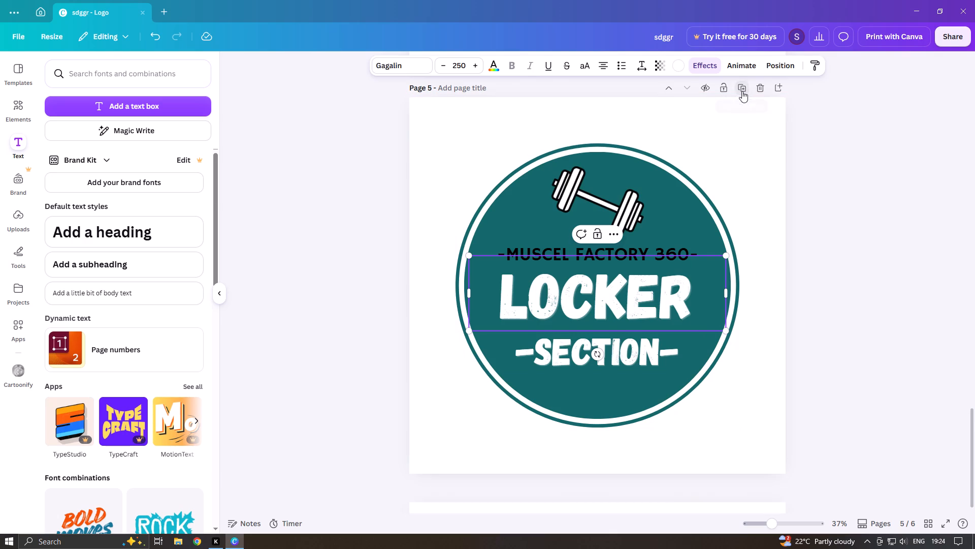
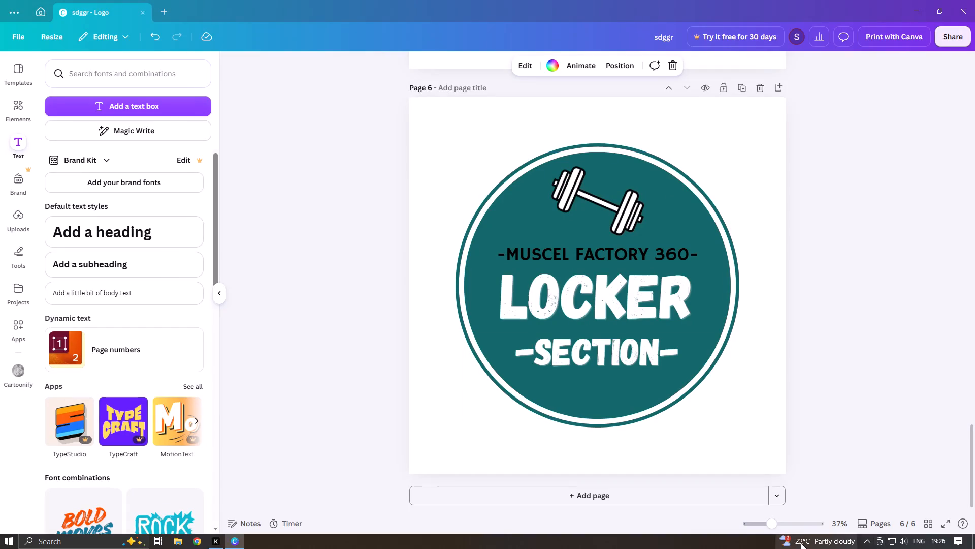
Review the section logos from page 6 back to page 1 at 50% zoom.
left_click_drag(768, 525, 759, 525)
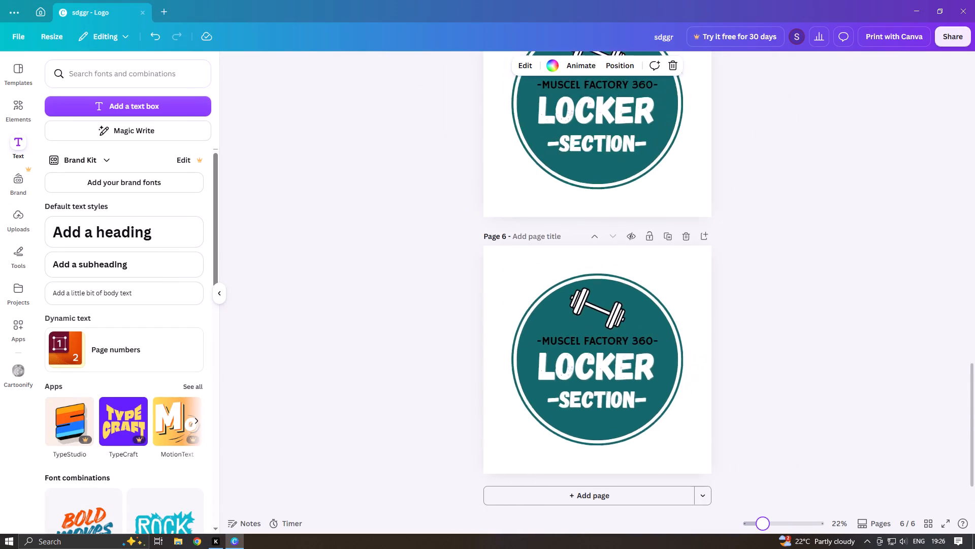
left_click_drag(759, 525, 734, 528)
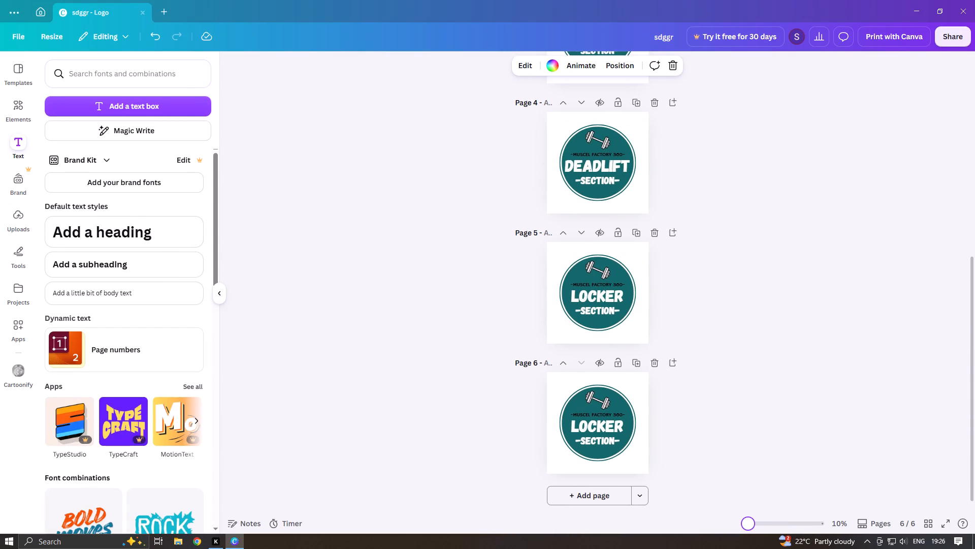
left_click_drag(734, 528, 804, 526)
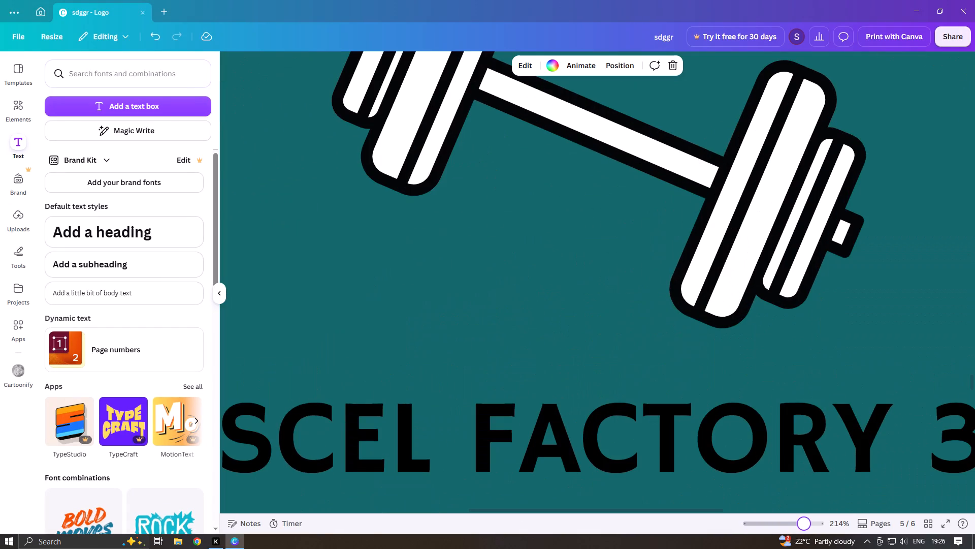
left_click_drag(804, 526, 789, 530)
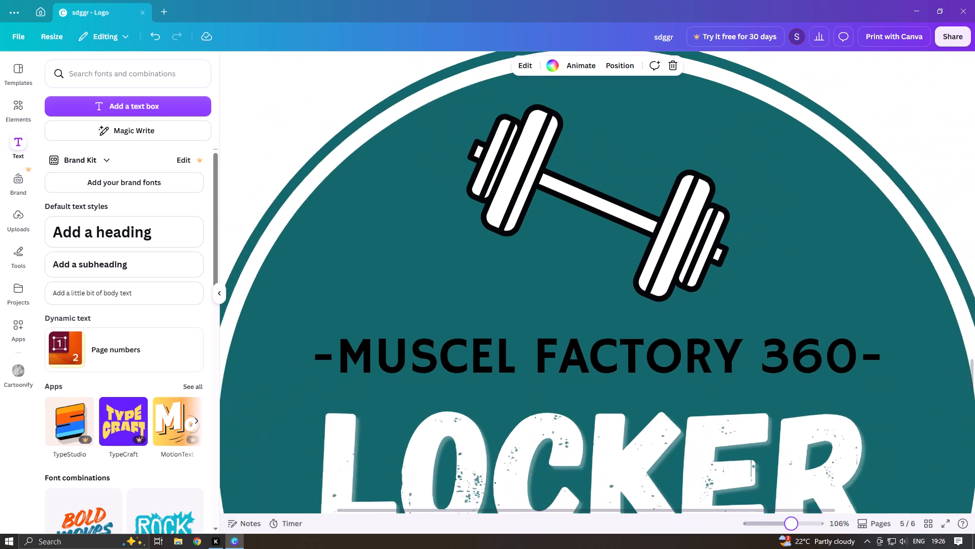
left_click_drag(789, 530, 785, 531)
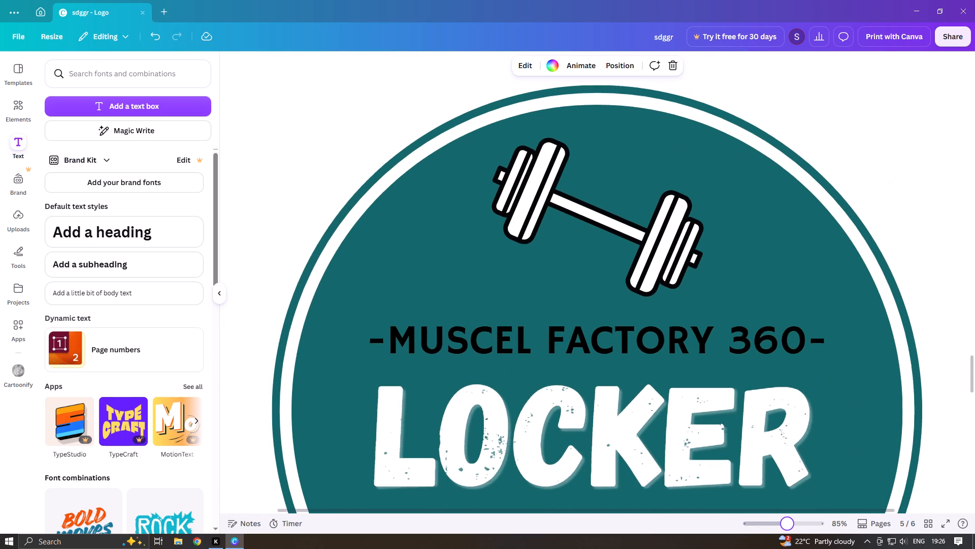
left_click_drag(785, 531, 774, 535)
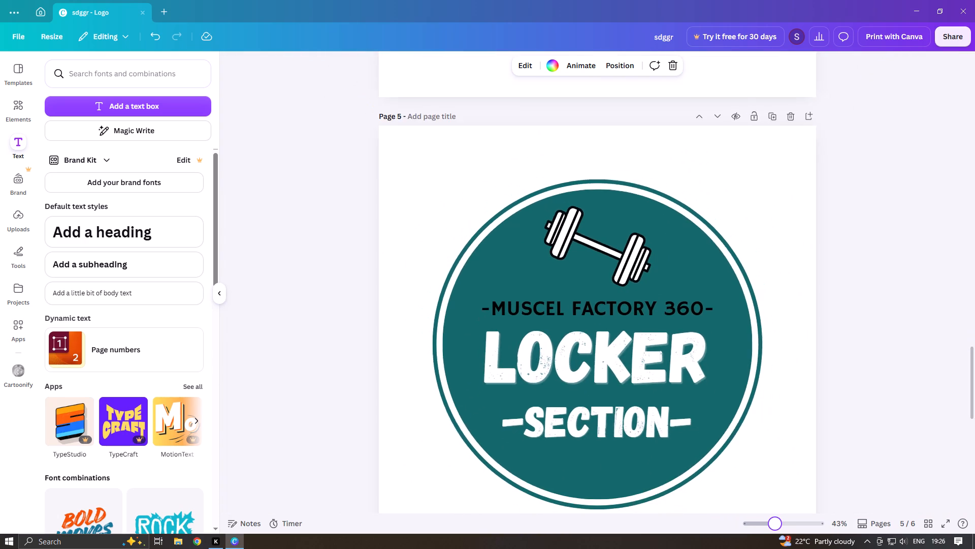
left_click_drag(774, 535, 772, 535)
left_click(844, 528)
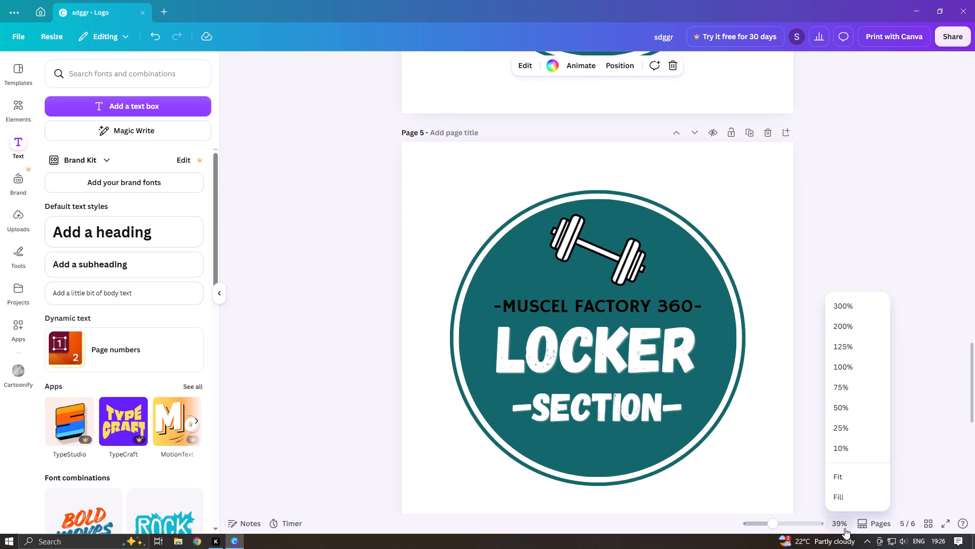
left_click(842, 411)
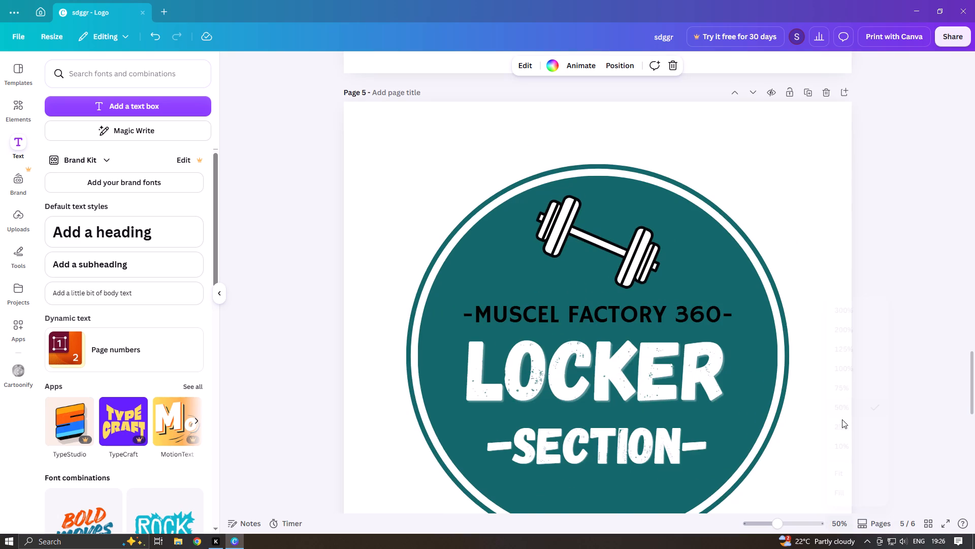
scroll(840, 421, "up", 10)
scroll(834, 413, "up", 15)
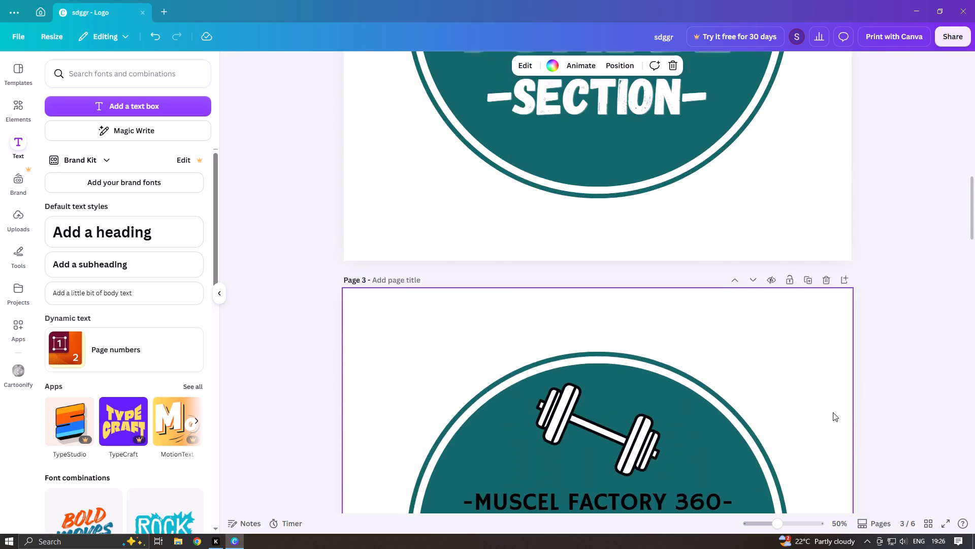
scroll(832, 412, "up", 17)
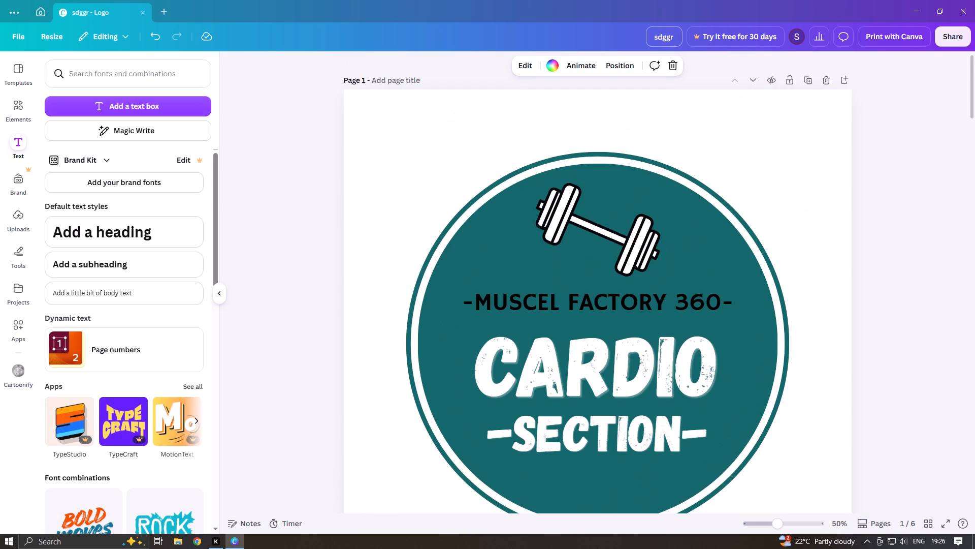
Rename the design as "muscle factory 360".
double_click(673, 35)
key("BackSpace")
key("m")
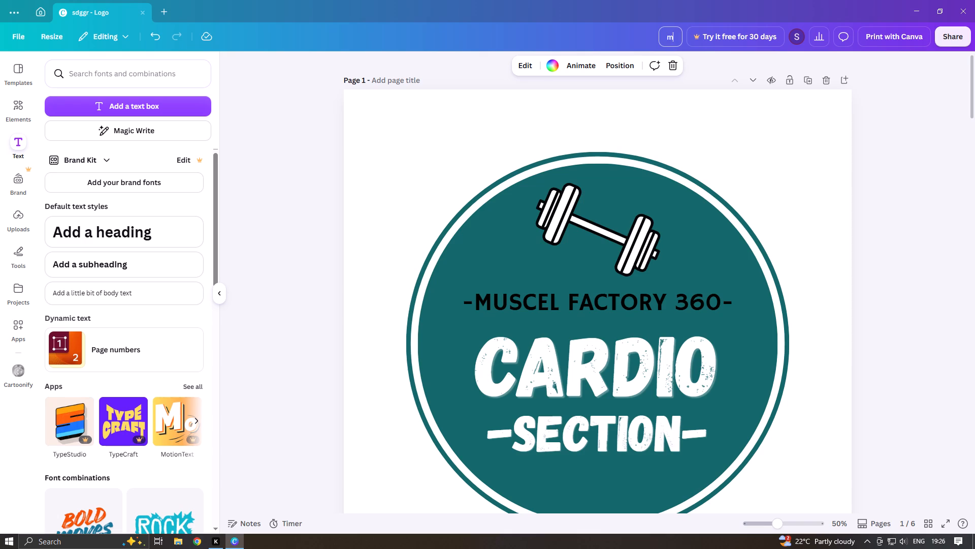
key("u")
key("s")
type("cel")
key("space")
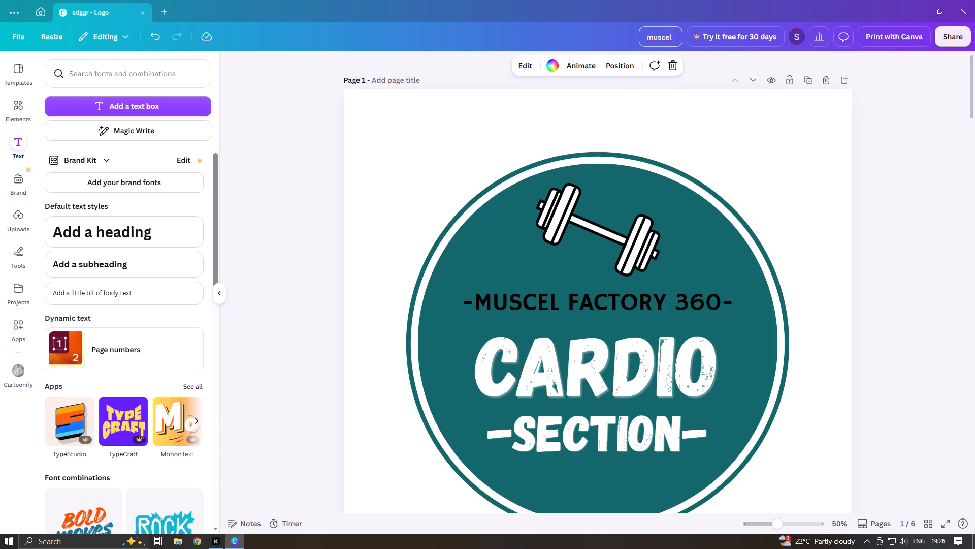
left_click(668, 38)
key("BackSpace")
key("a")
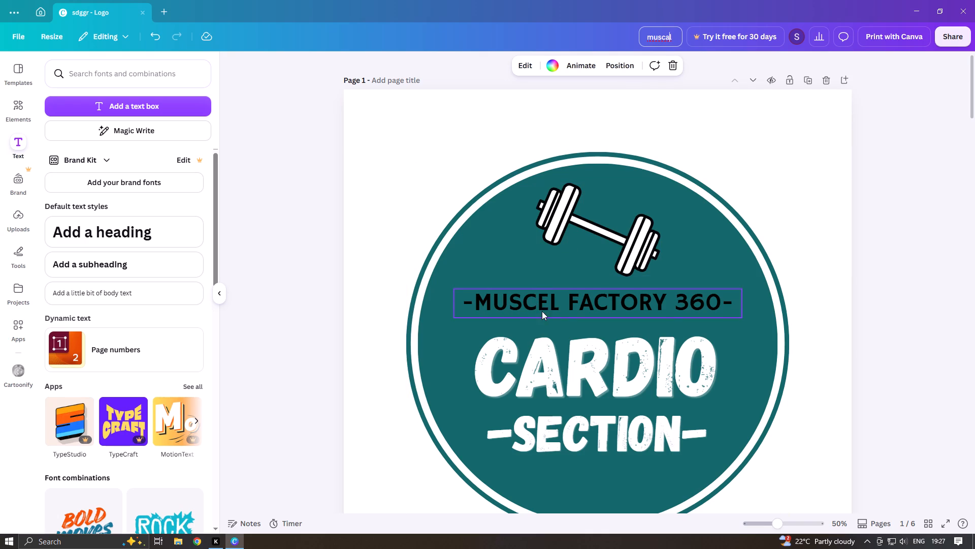
left_click(673, 39)
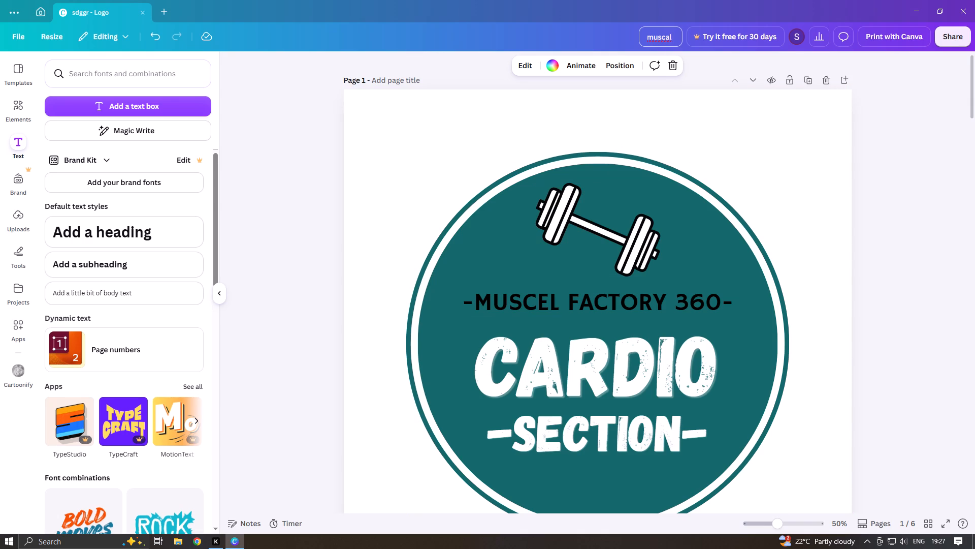
key("BackSpace")
key("BackSpace")
key("BackSpace")
type("le")
key("space")
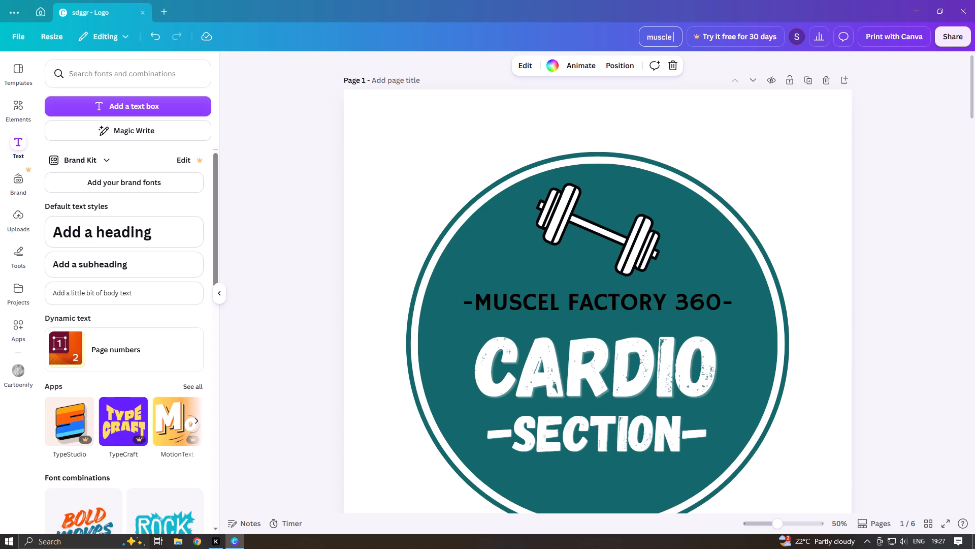
type("factory")
key("space")
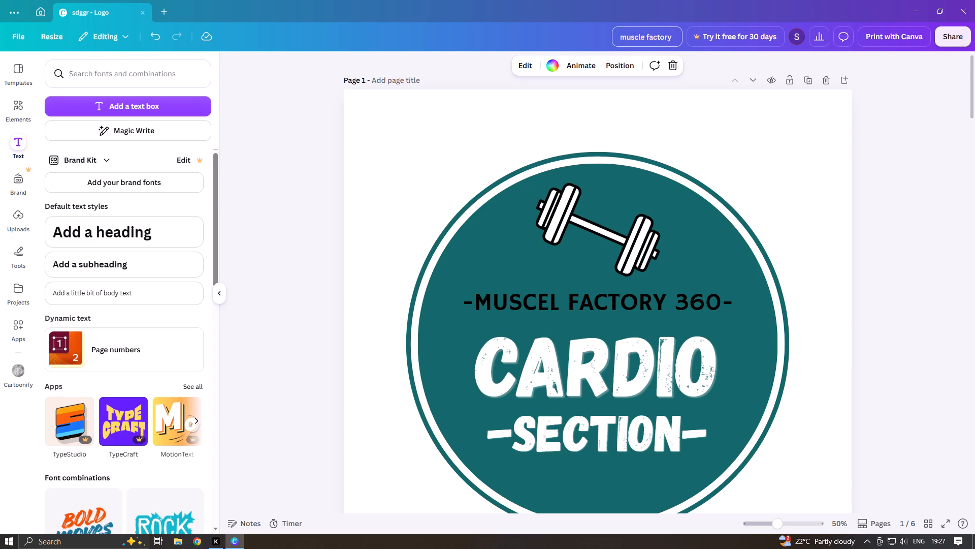
type("360")
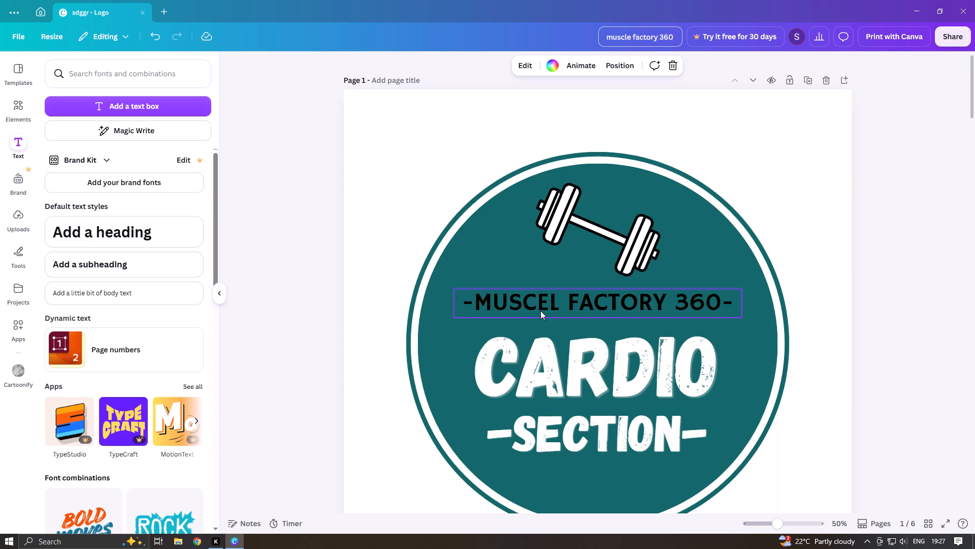
Correct "MUSCEL" to "MUSCLE" in the gym name on the CARDIO logo on page 1.
left_click(558, 303)
double_click(558, 303)
left_click(559, 303)
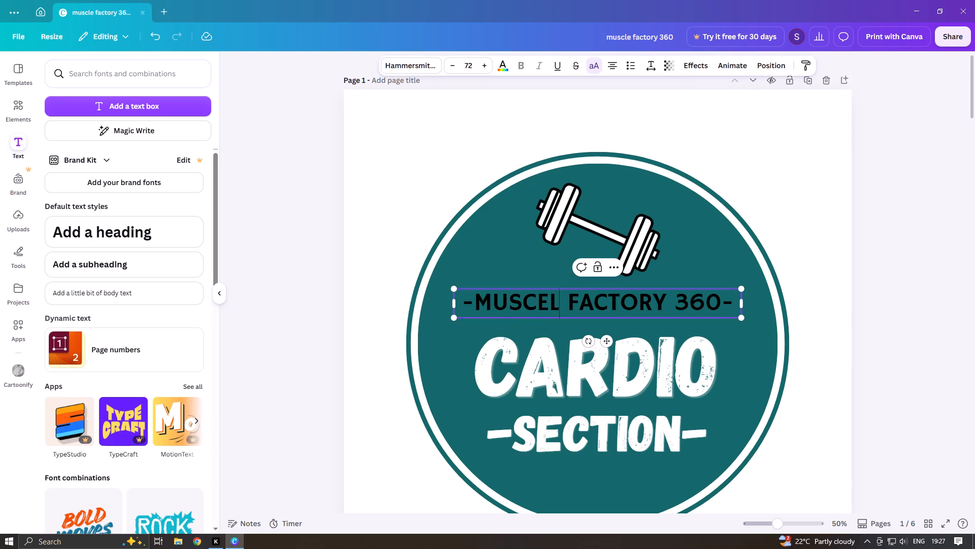
key("BackSpace")
key("BackSpace")
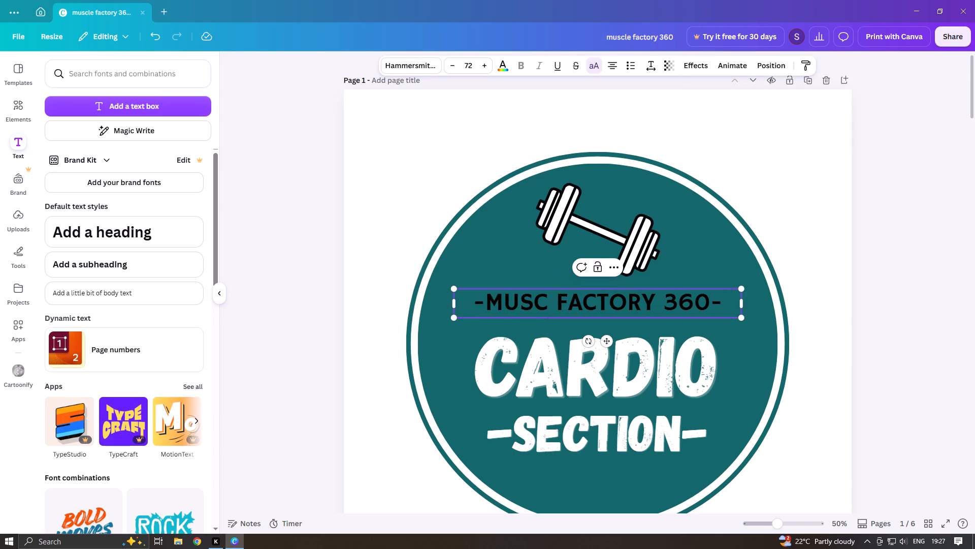
type("le")
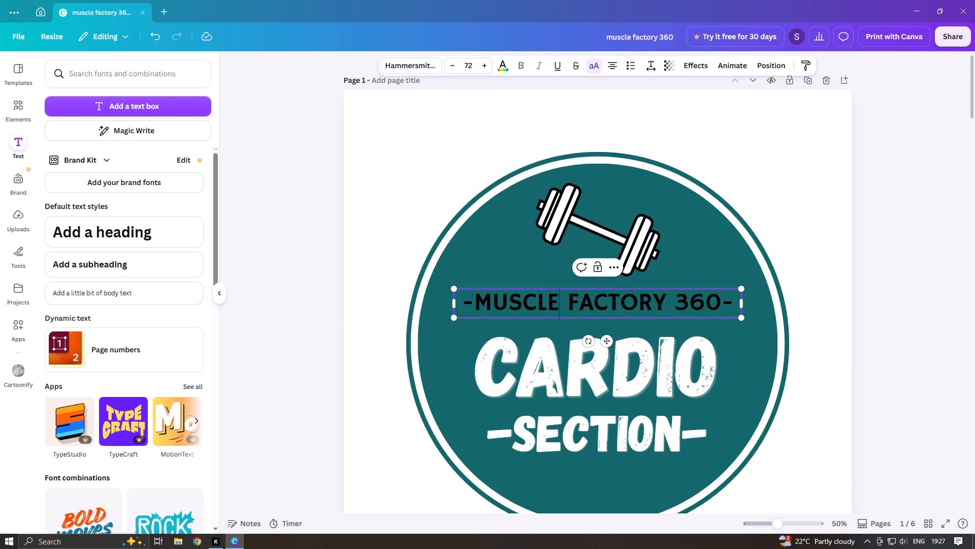
Correct "MUSCEL" to "MUSCLE" in the gym name on the DUMBEL logo on page 2.
scroll(562, 303, "down", 2)
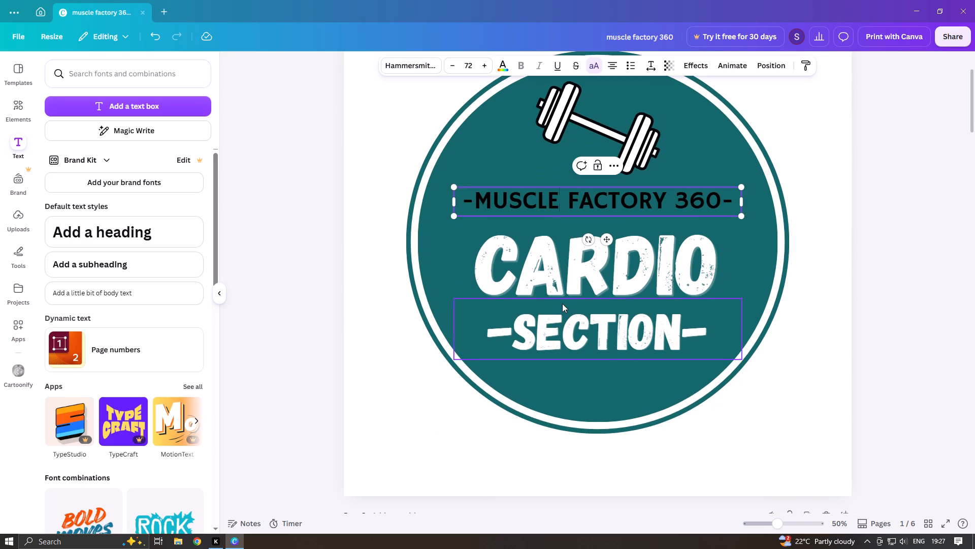
scroll(562, 303, "down", 5)
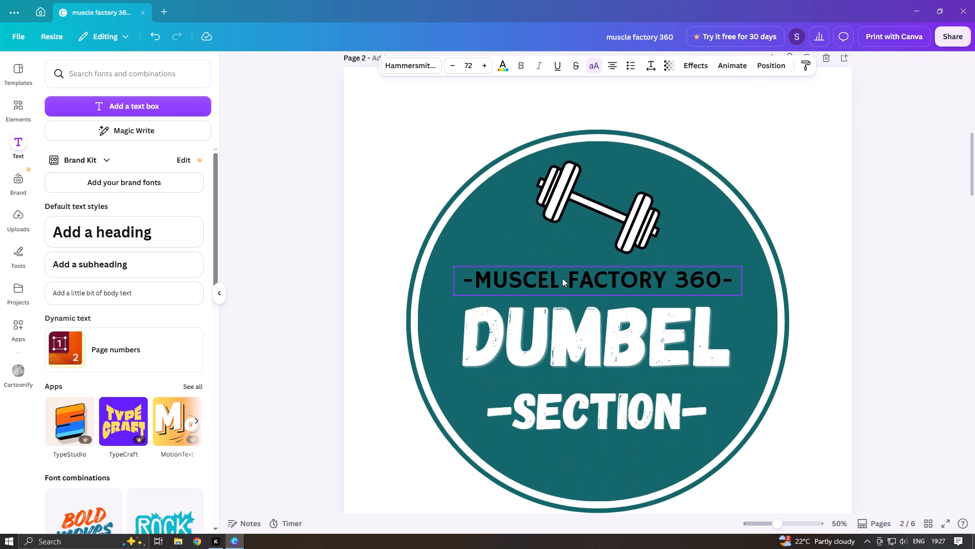
left_click(562, 278)
left_click(549, 278)
left_click(554, 278)
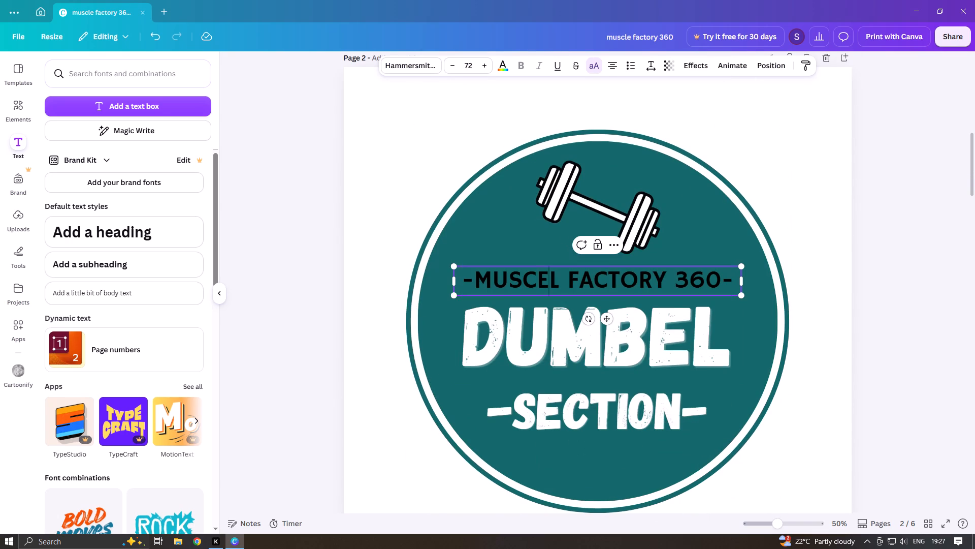
key("BackSpace")
key("Right")
key("e")
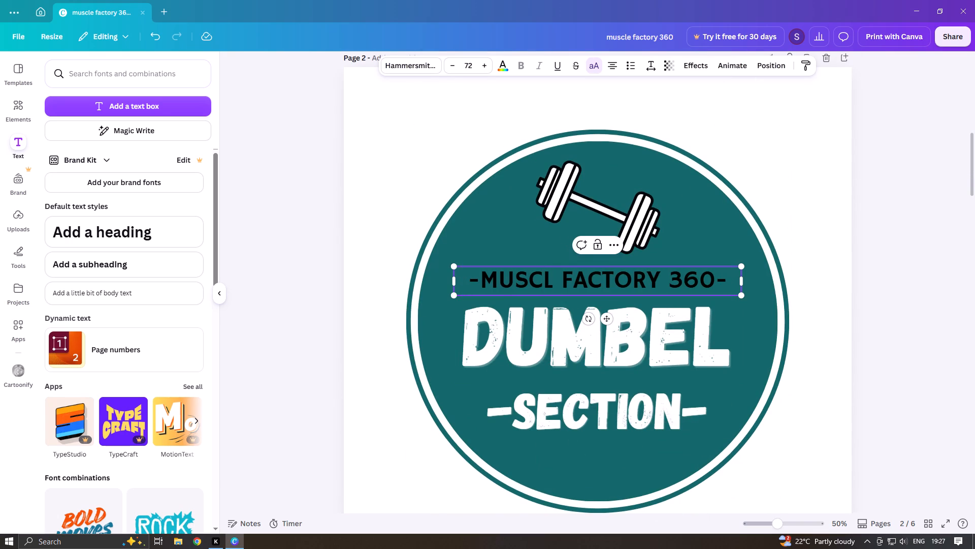
Correct "MUSCEL" to "MUSCLE" in the gym name on the BENCH logo on page 3.
scroll(554, 278, "down", 6)
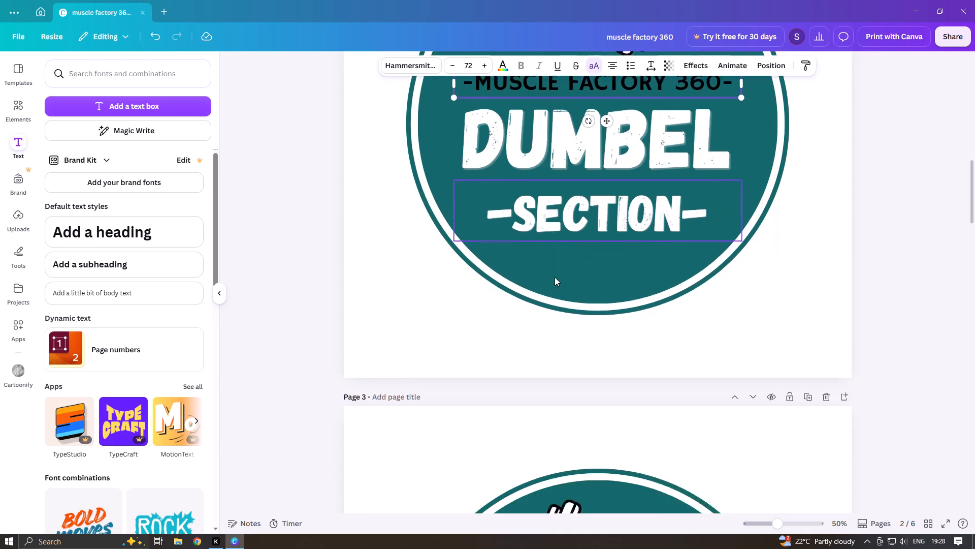
scroll(555, 277, "down", 3)
left_click(552, 359)
left_click(552, 359)
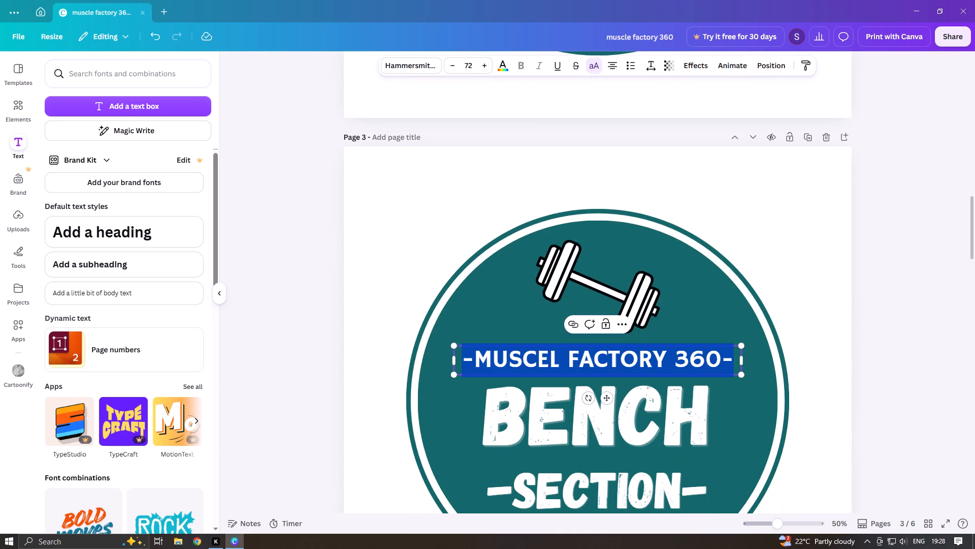
left_click(552, 359)
key("BackSpace")
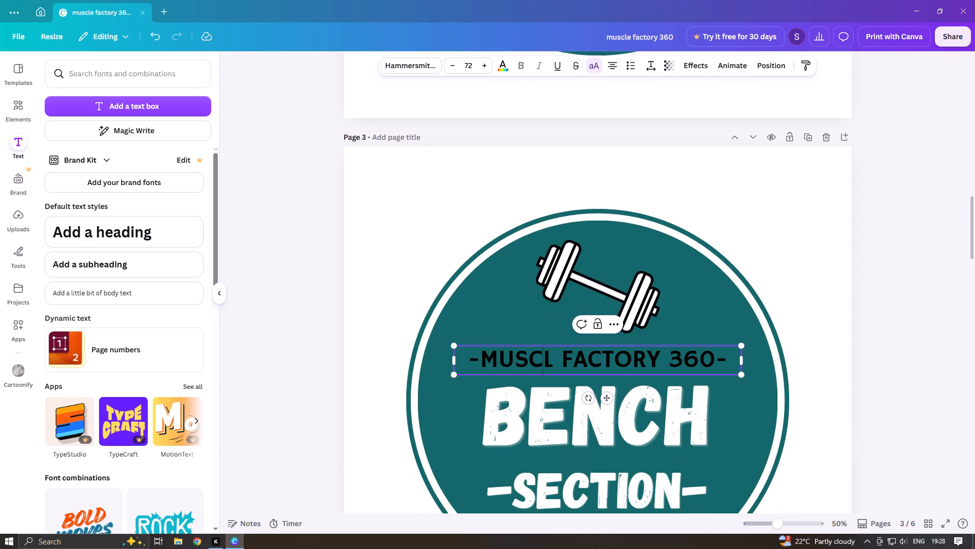
key("Right")
key("e")
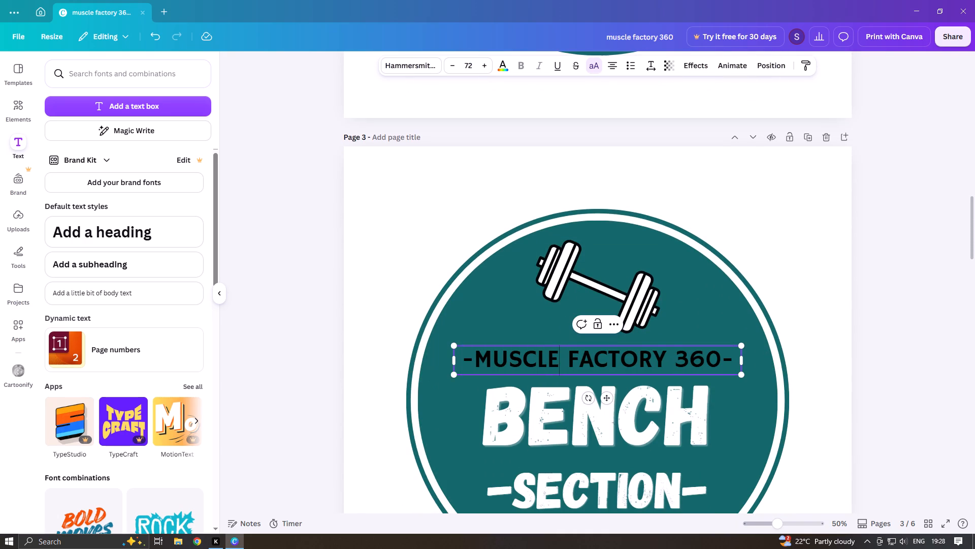
Correct "MUSCEL" to "MUSCLE" in the gym name on the DEADLIFT logo on page 4.
scroll(552, 362, "down", 9)
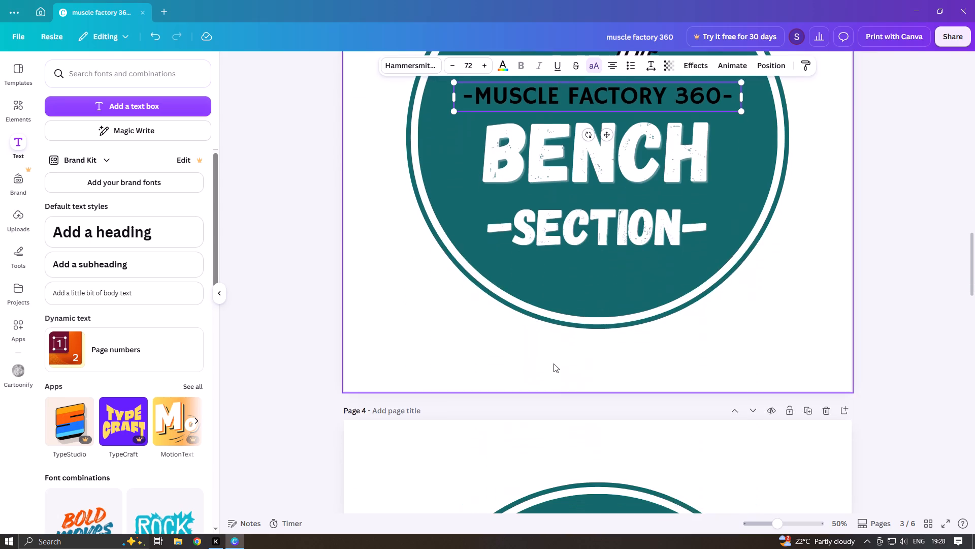
scroll(554, 363, "down", 2)
left_click(559, 339)
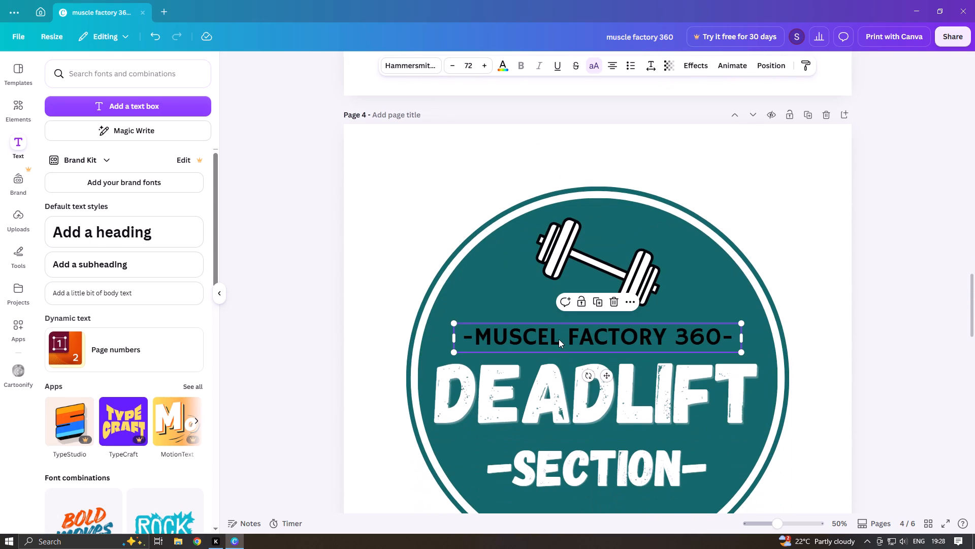
left_click(559, 339)
left_click(559, 339)
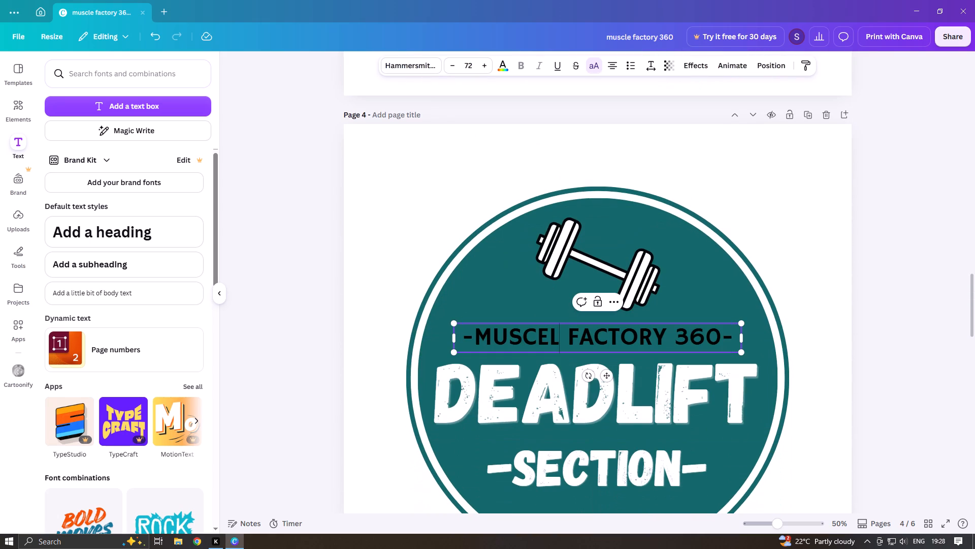
key("BackSpace")
key("BackSpace")
type("le")
scroll(563, 341, "down", 6)
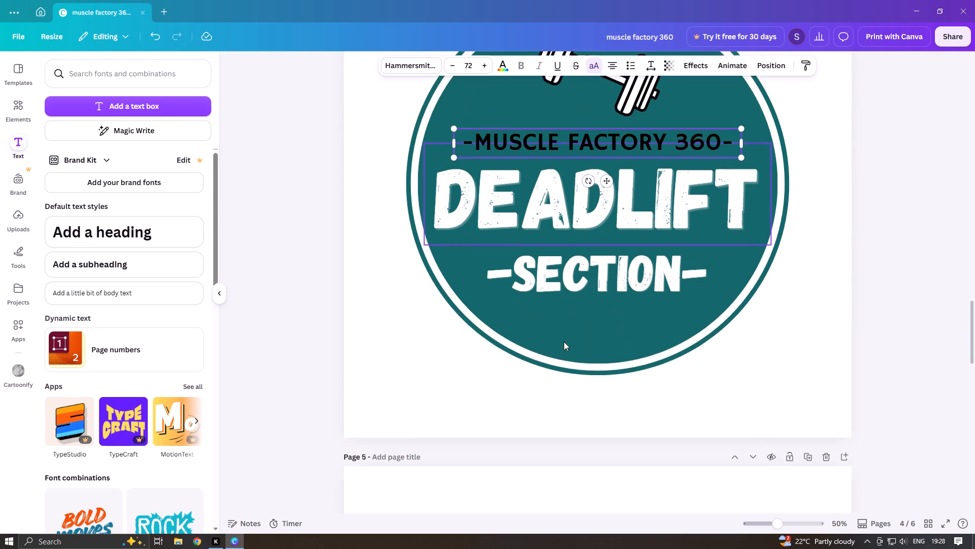
Correct "MUSCEL" to "MUSCLE" in the gym name on the LOCKER logo on page 5.
scroll(564, 342, "down", 7)
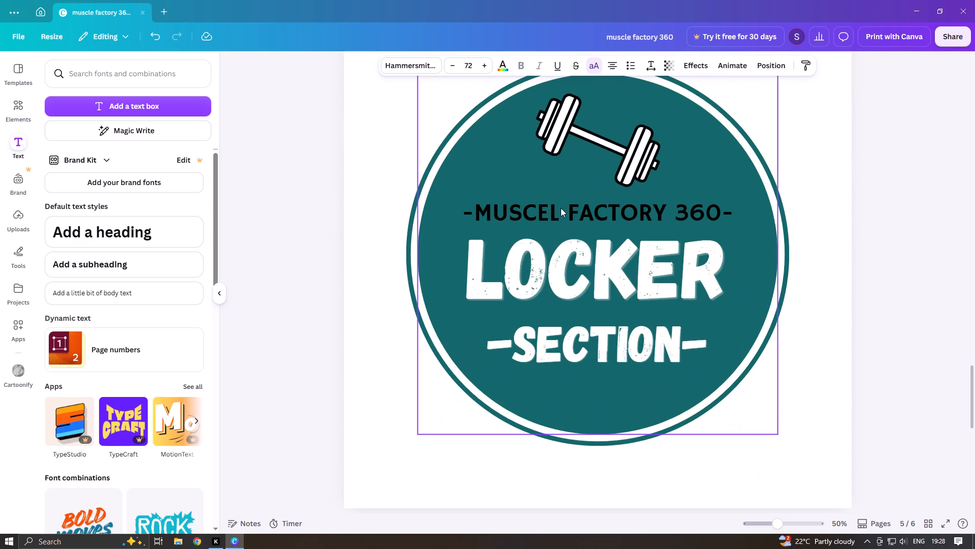
left_click(559, 208)
left_click(555, 212)
left_click(555, 212)
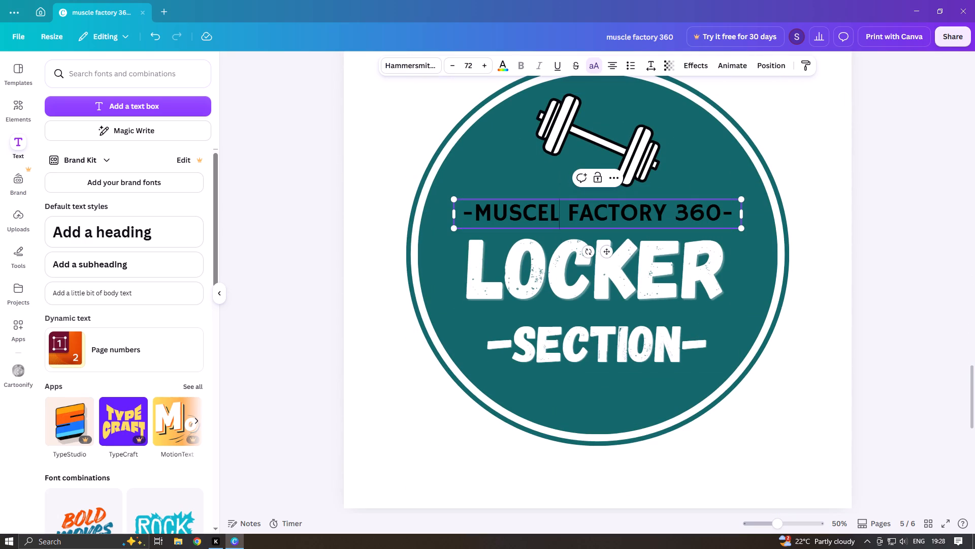
key("BackSpace")
key("BackSpace")
type("le")
Correct "MUSCEL" to "MUSCLE" in the gym name on the LOCKER logo on page 6.
scroll(555, 212, "down", 11)
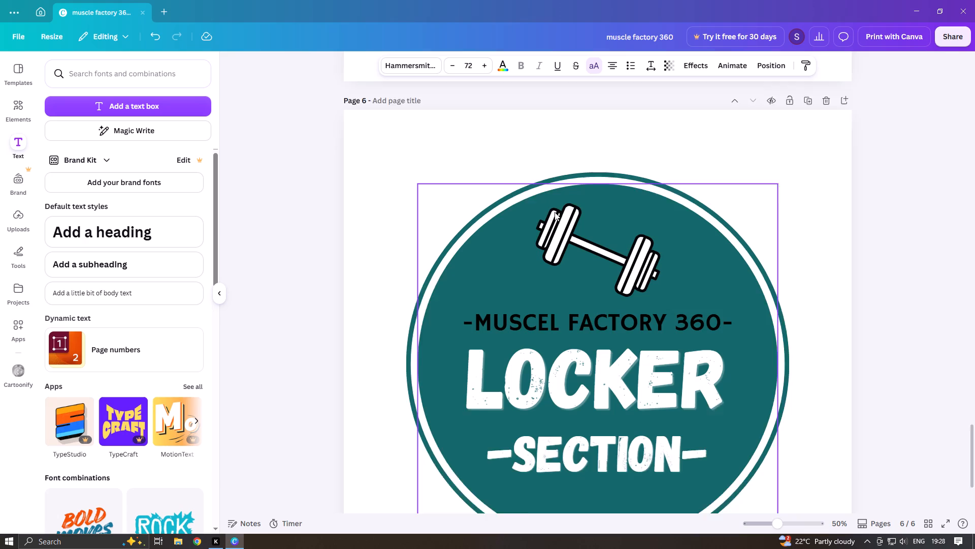
left_click(554, 196)
left_click(554, 195)
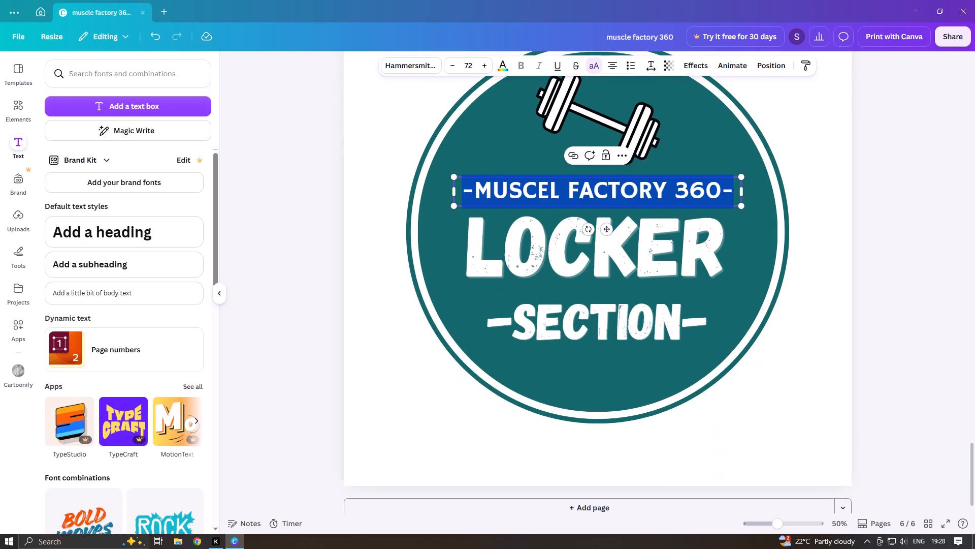
left_click(555, 194)
key("BackSpace")
key("BackSpace")
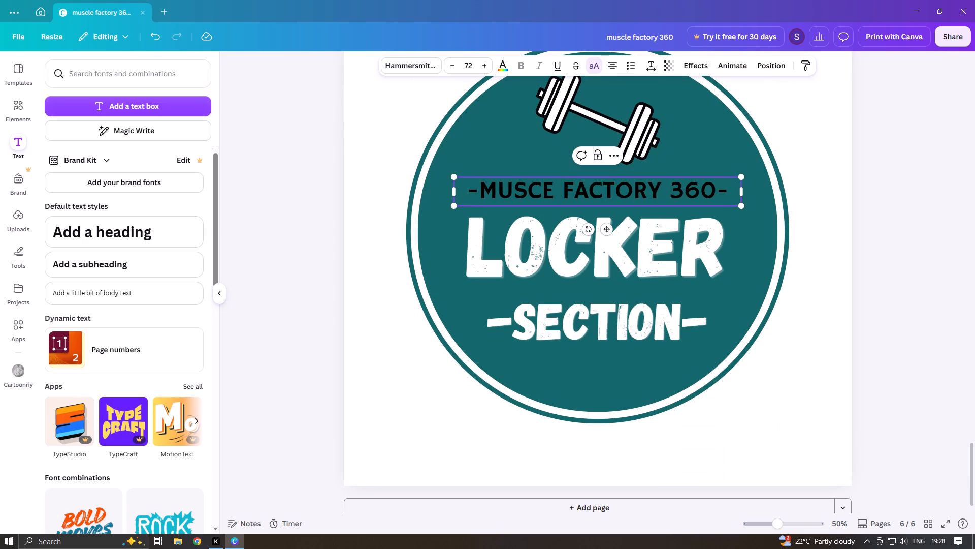
type("le")
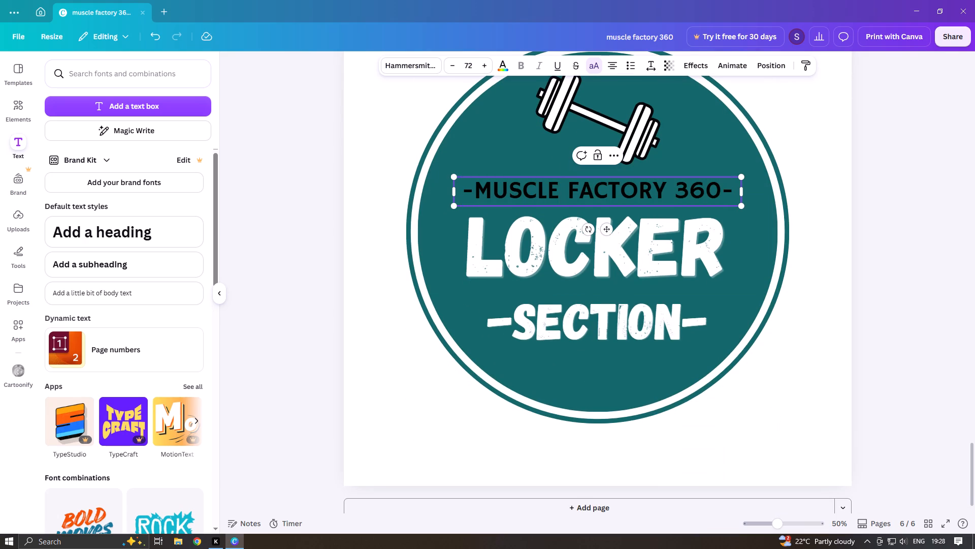
Review the gym name and layout on the section logos from page 6 back to page 1.
scroll(555, 194, "down", 9)
scroll(717, 283, "up", 9)
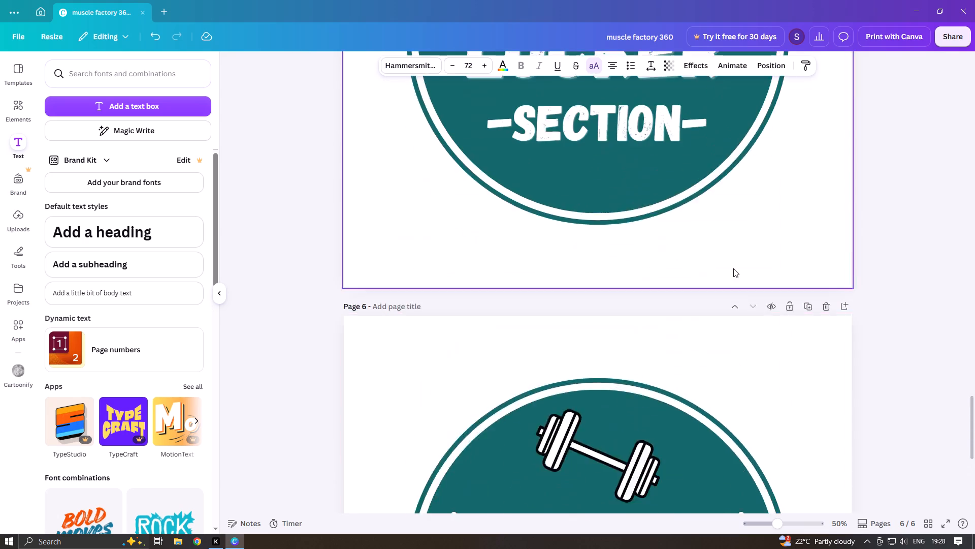
scroll(733, 268, "up", 5)
left_click(811, 63)
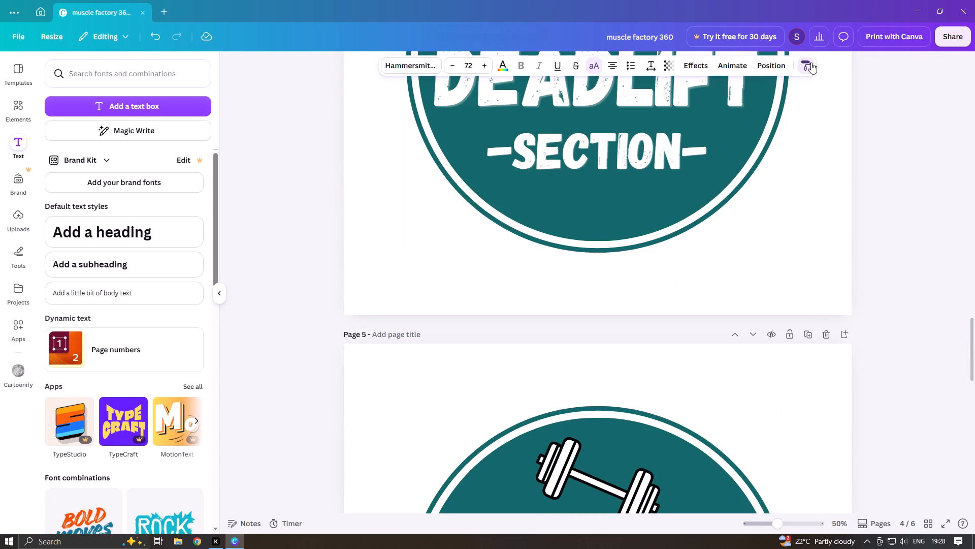
scroll(837, 252, "up", 10)
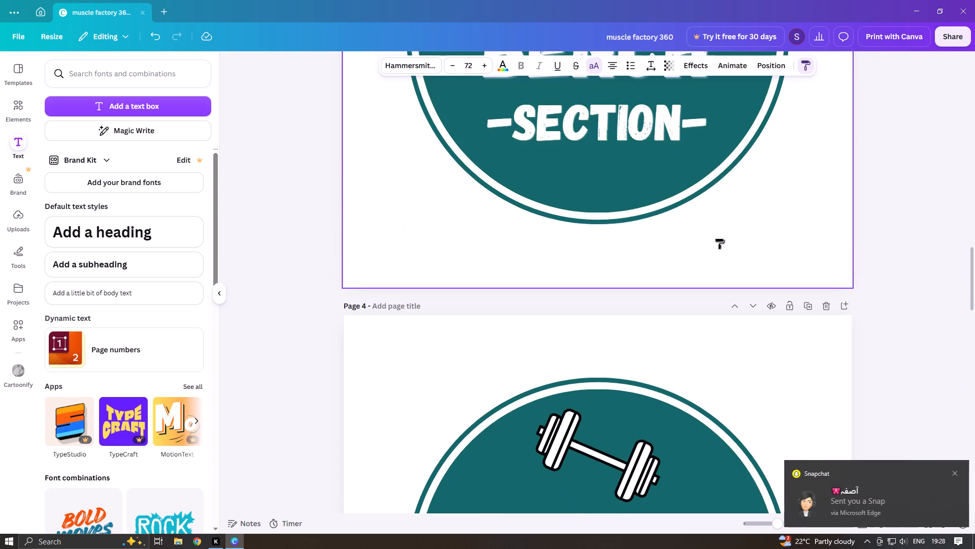
scroll(775, 265, "up", 16)
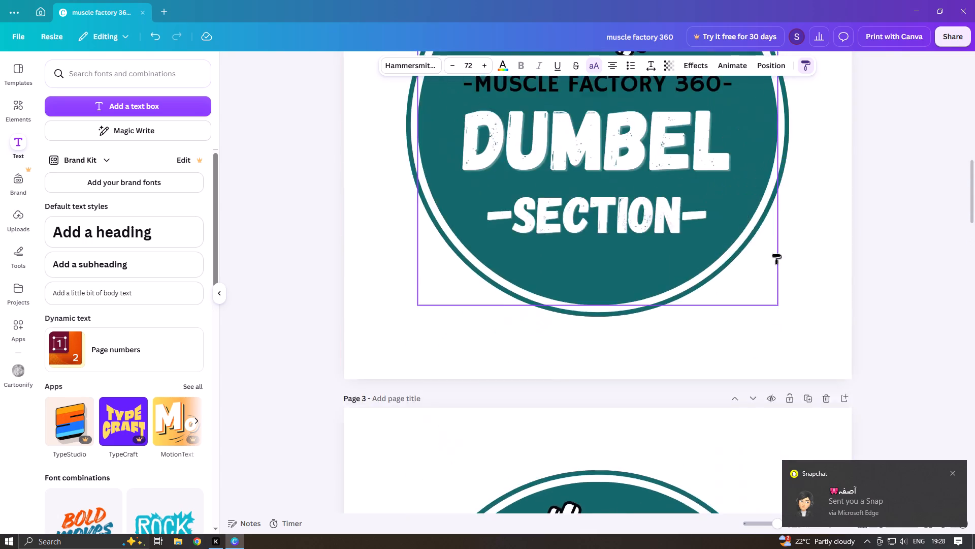
scroll(776, 254, "up", 18)
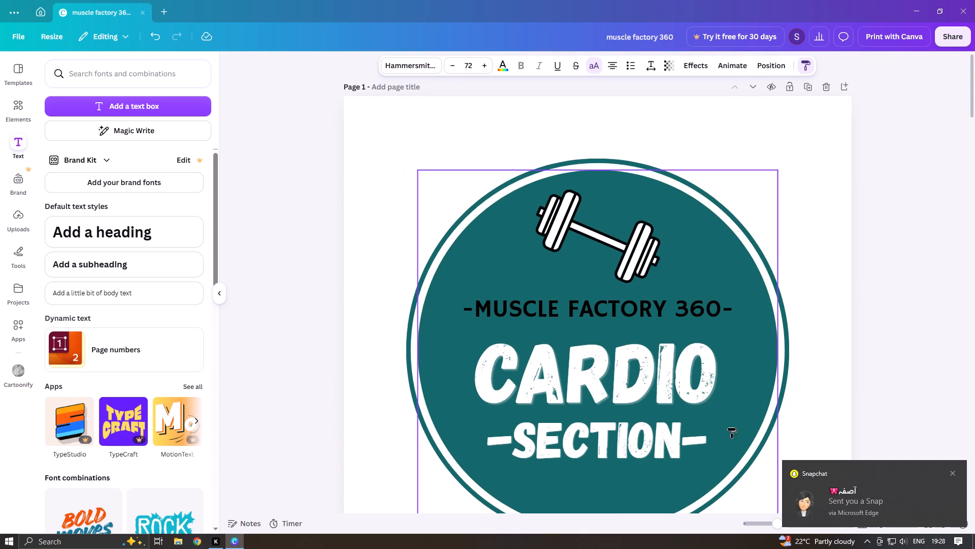
left_click_drag(818, 432, 821, 404)
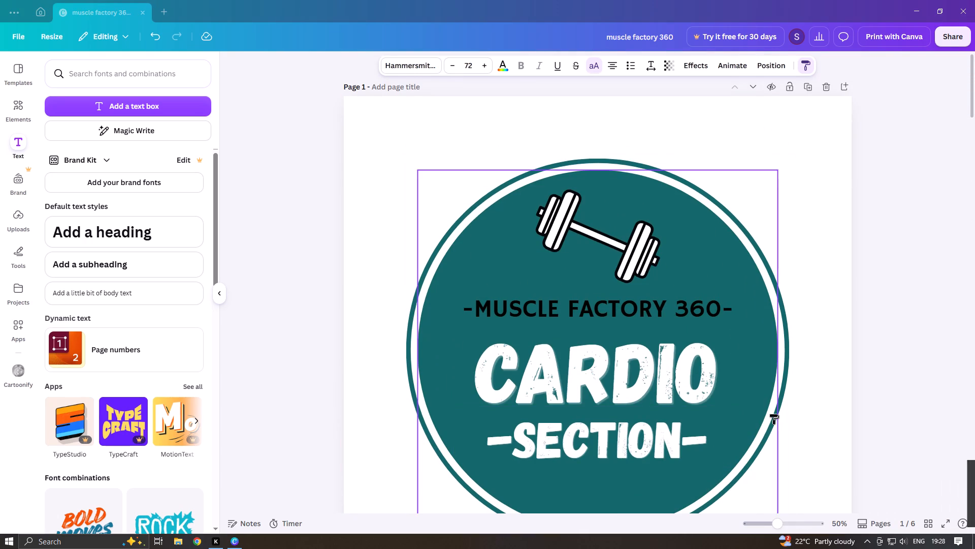
left_click(768, 414)
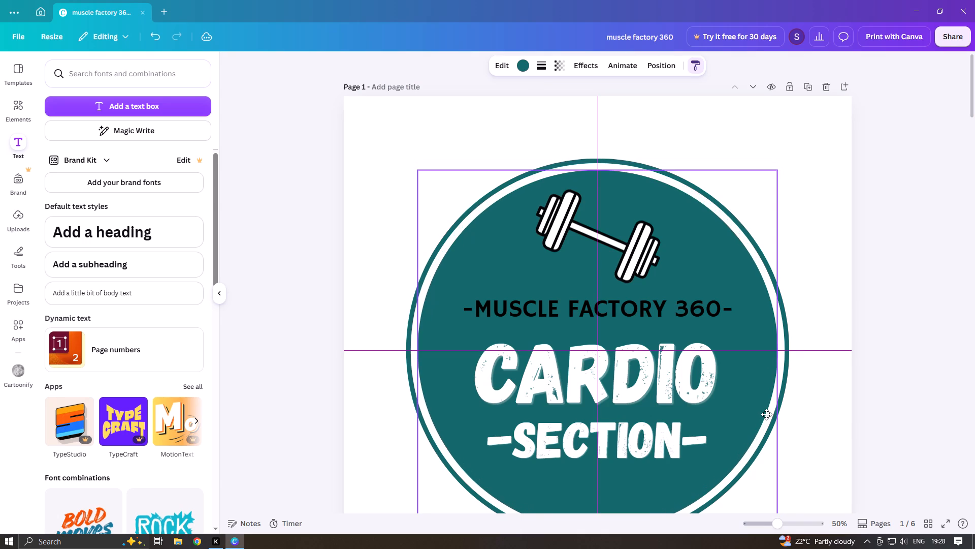
left_click(920, 390)
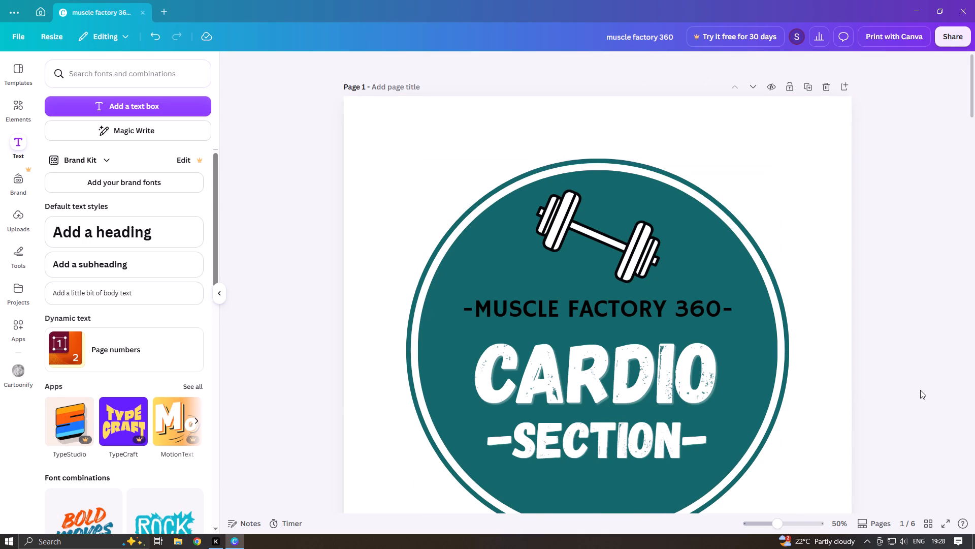
scroll(920, 390, "down", 2)
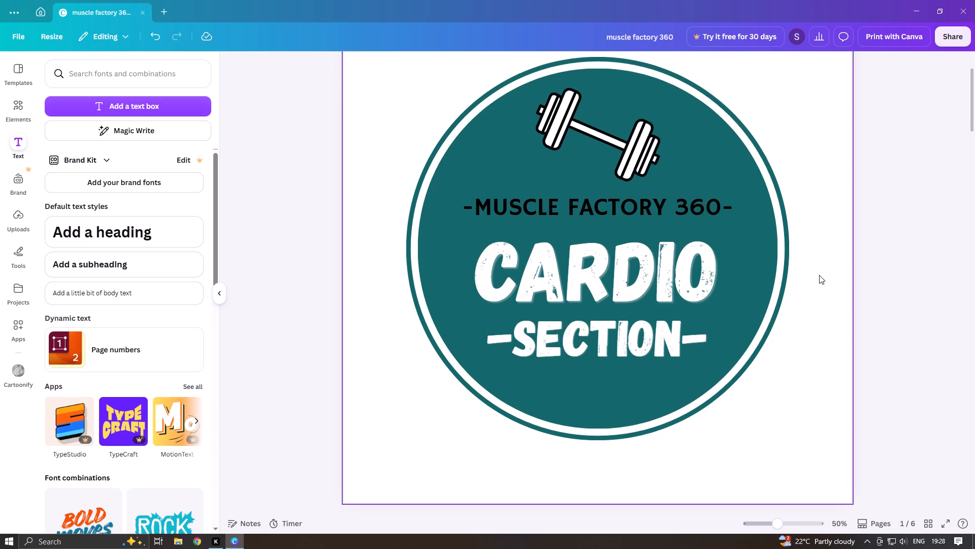
scroll(879, 210, "up", 9)
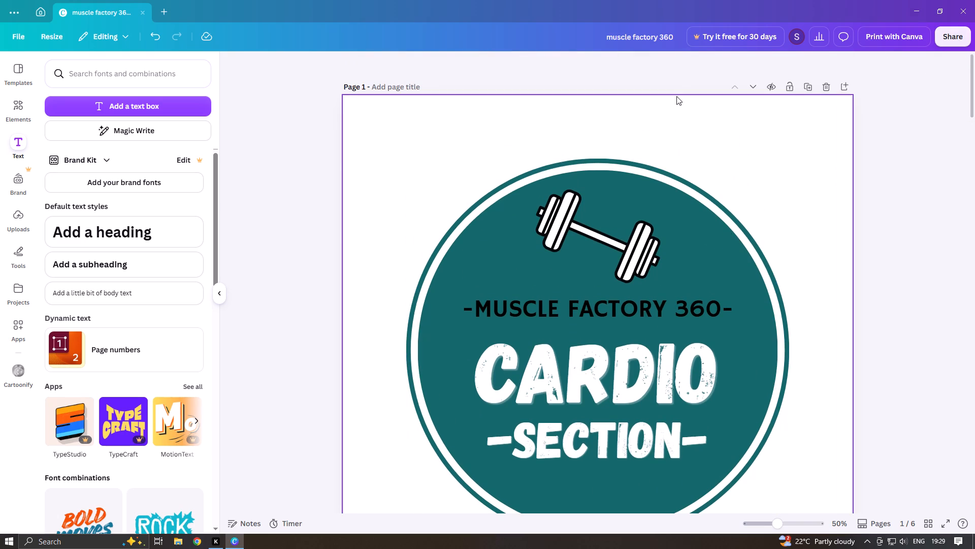
Check the save status of the muscle factory 360 design and save it.
left_click(207, 33)
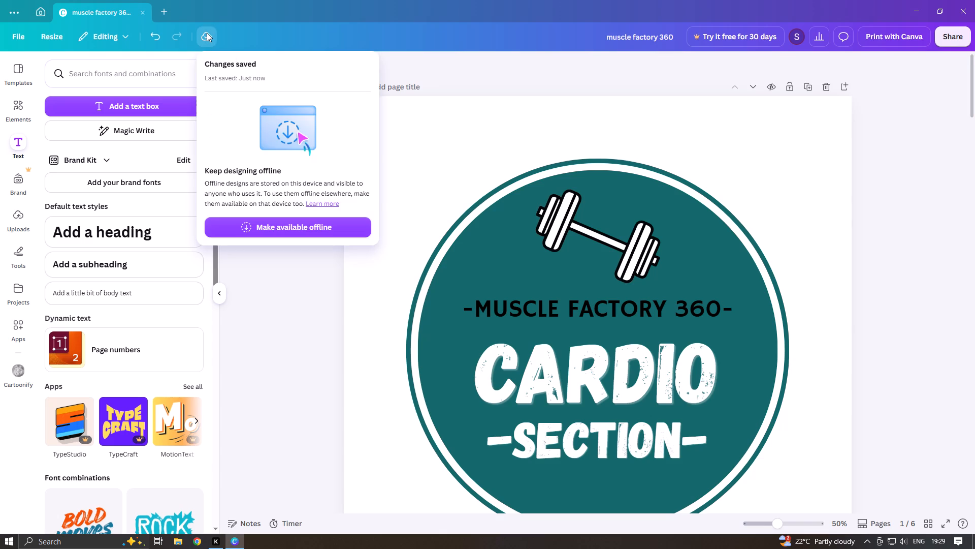
left_click(471, 43)
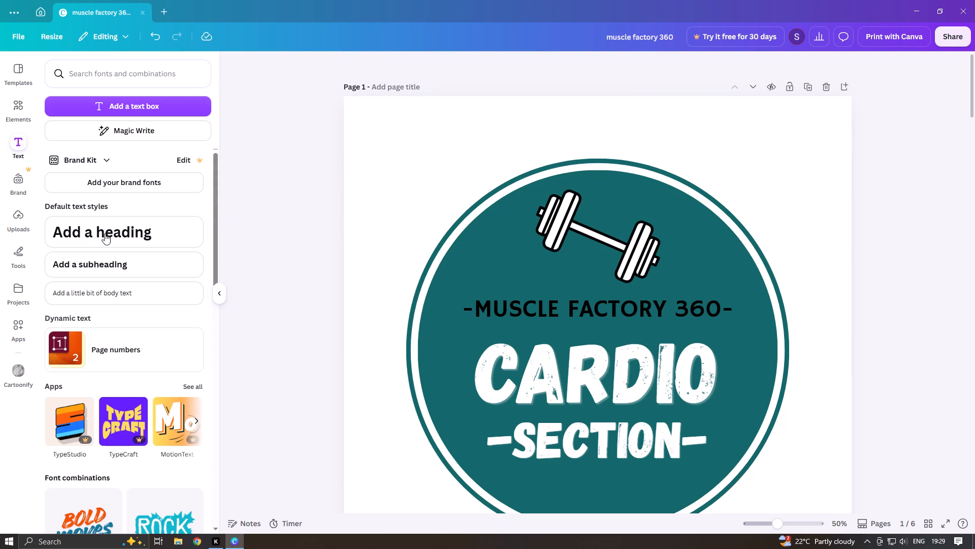
left_click(28, 36)
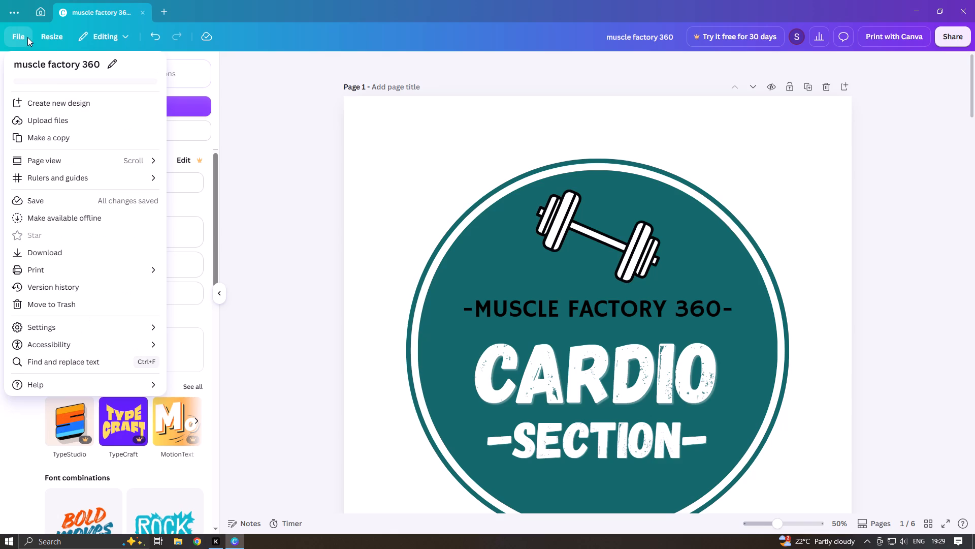
left_click(53, 210)
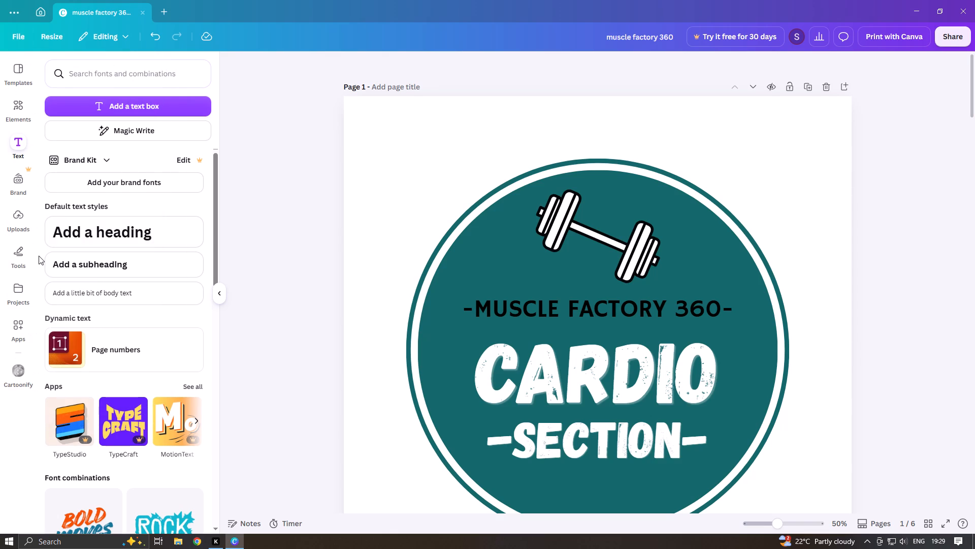